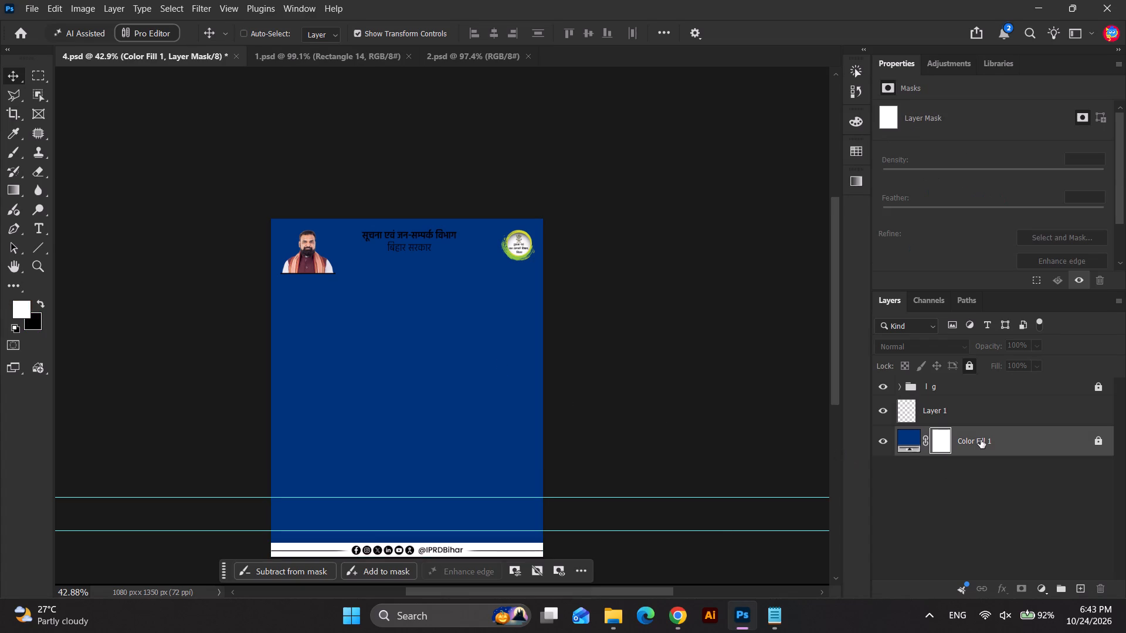
pyautogui.hotkey('ctrl', 'v')
# Scale the pasted poster down to about 1012 × 1214 px and centre it horizontally on the canvas.
pyautogui.click(560, 392)
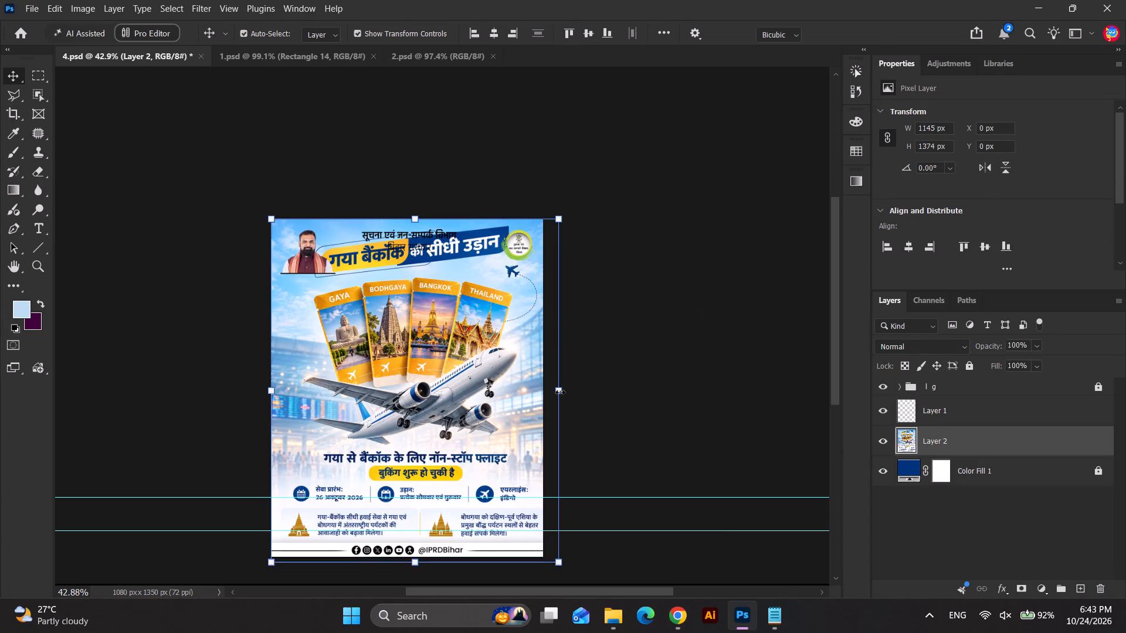
pyautogui.moveTo(558, 392); pyautogui.dragTo(524, 390)
pyautogui.press('Return')
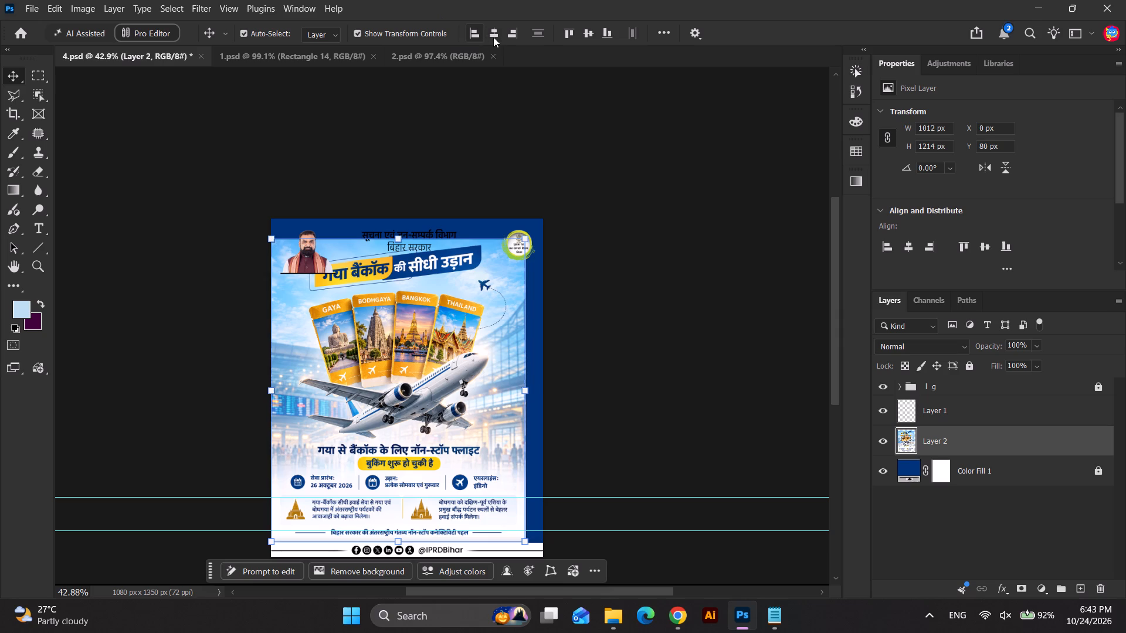
pyautogui.click(494, 37)
# Save the document as a PSD named IPRD_SG_2 in the 24.10.26 folder.
pyautogui.click(38, 12)
pyautogui.click(74, 176)
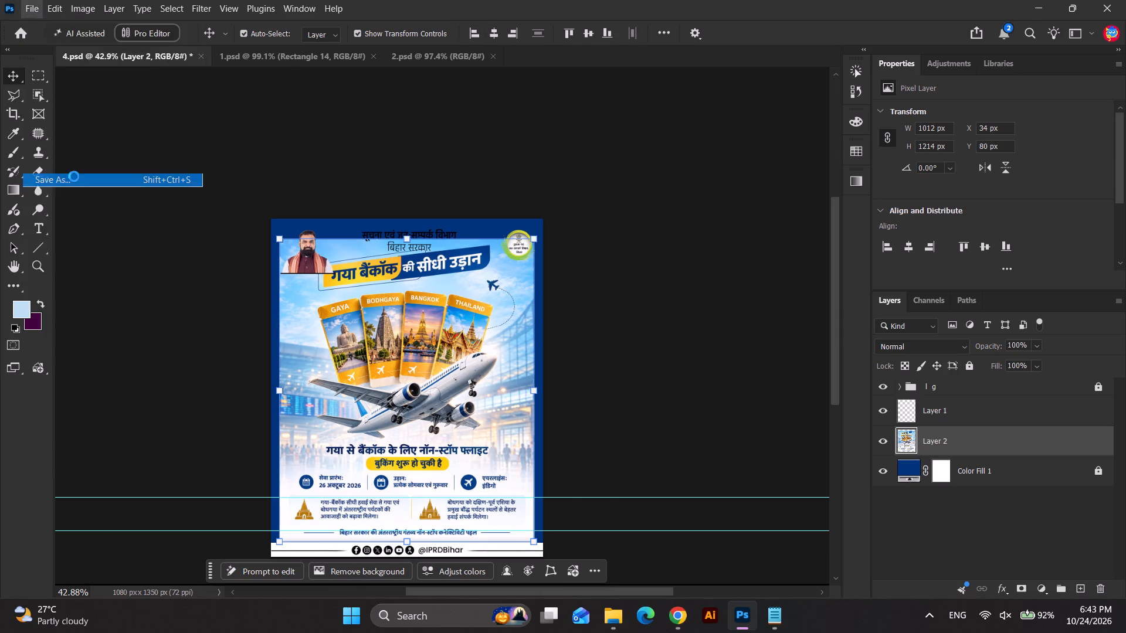
pyautogui.click(195, 42)
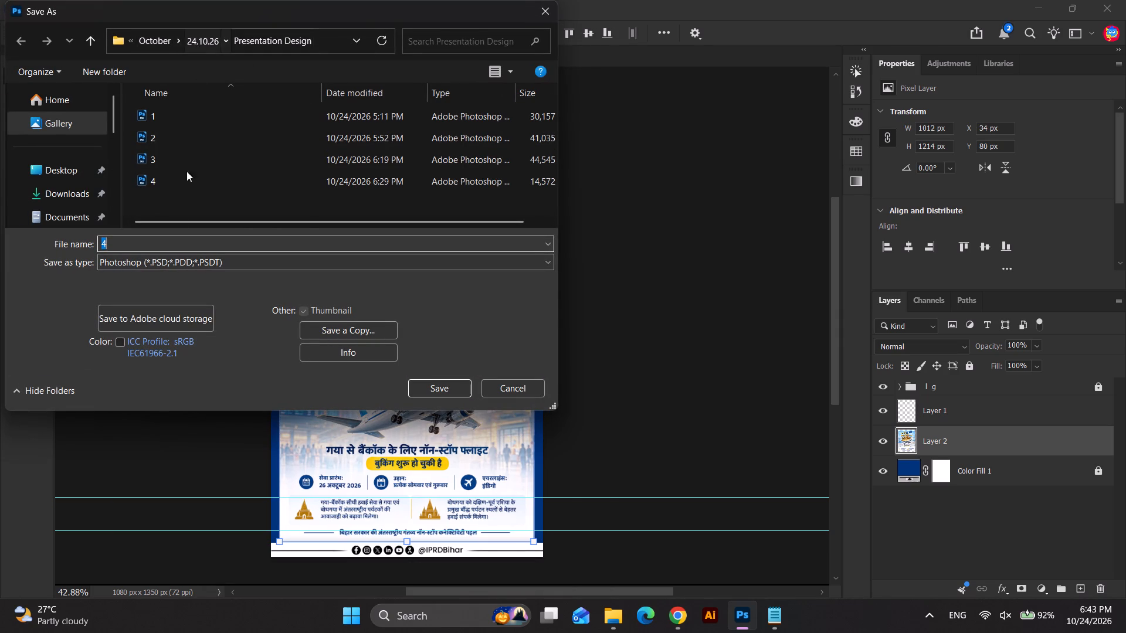
pyautogui.click(247, 137)
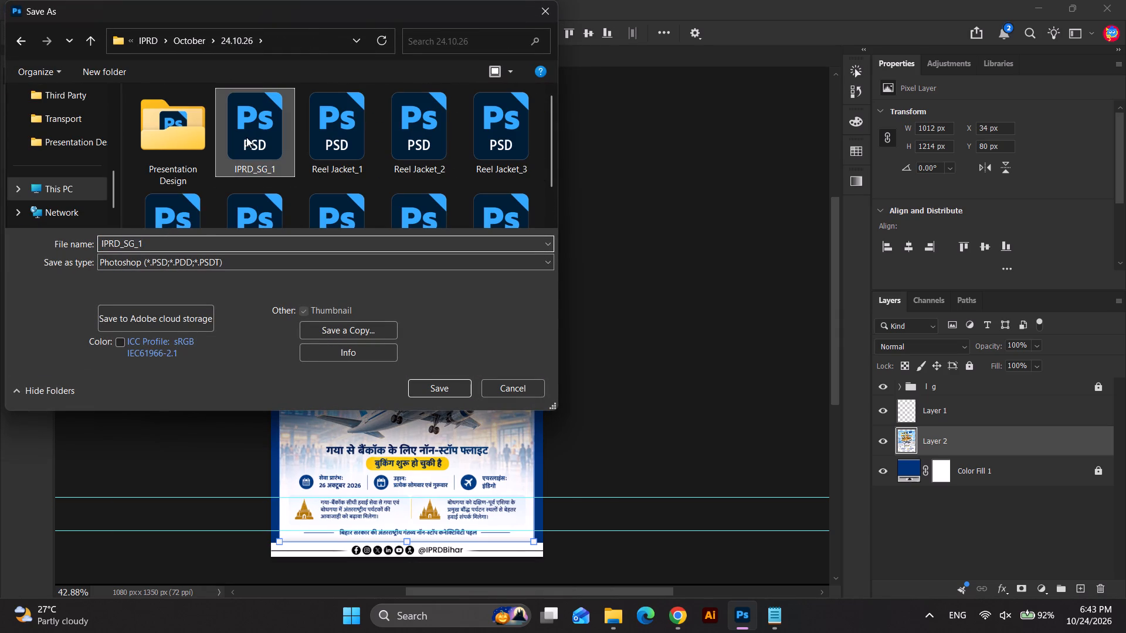
pyautogui.click(140, 243)
pyautogui.moveTo(144, 242); pyautogui.dragTo(138, 241)
pyautogui.press('2')
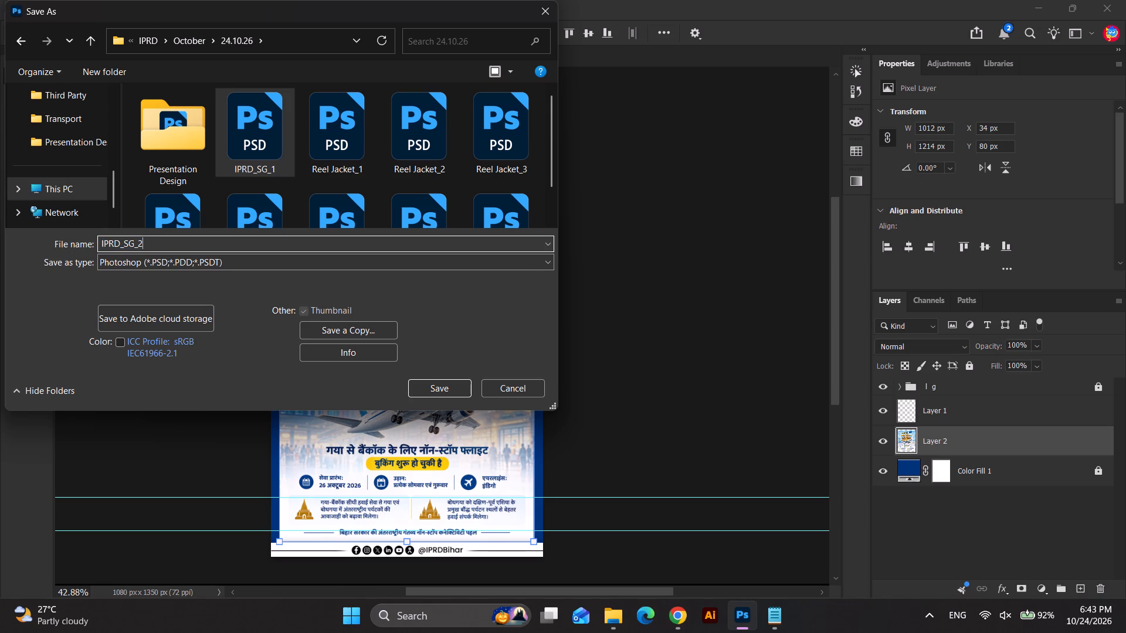
pyautogui.press('Return')
pyautogui.press('Return')
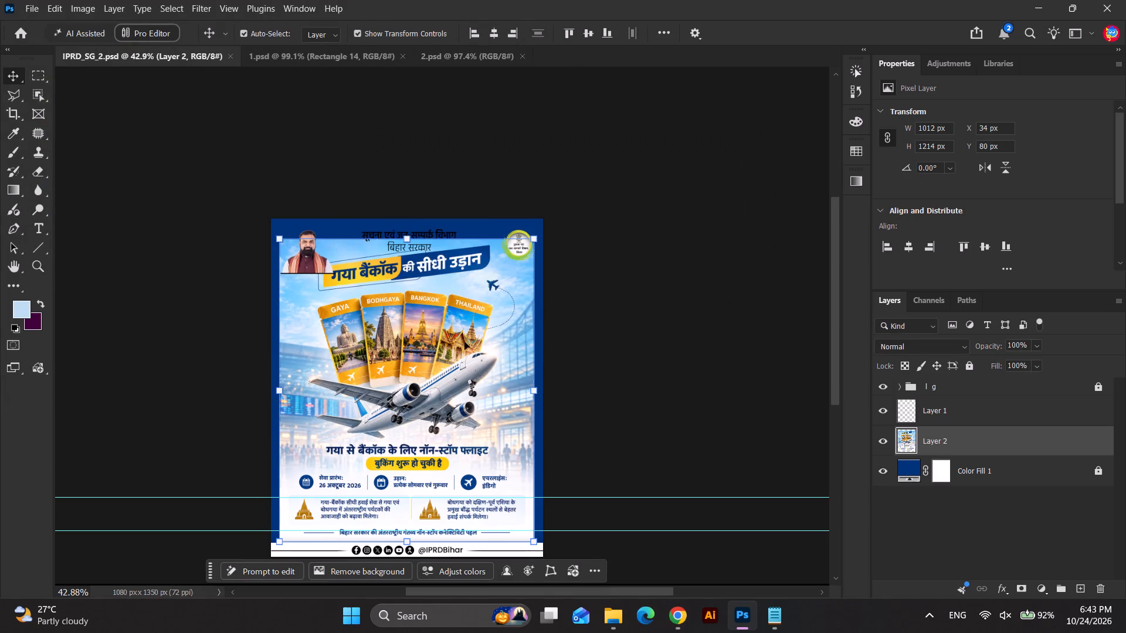
# Scale the poster down to about 940 × 1127 px so its top sits lower under the header, and centre it horizontally.
pyautogui.scroll(2, 418, 363)
pyautogui.moveTo(402, 220); pyautogui.dragTo(403, 229)
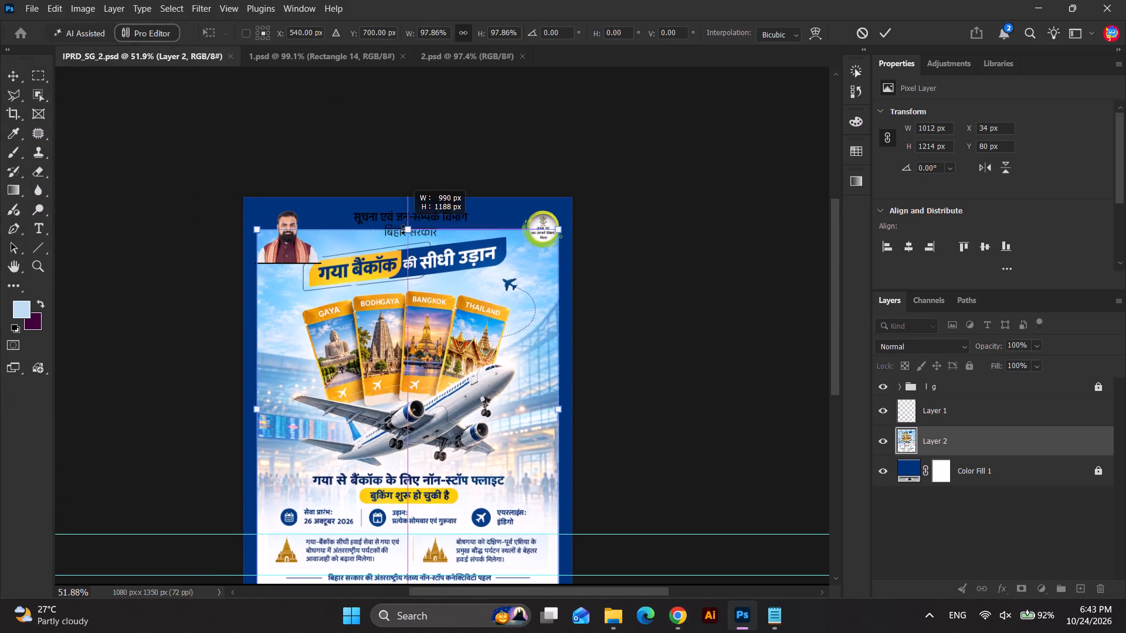
pyautogui.moveTo(403, 229); pyautogui.dragTo(403, 243)
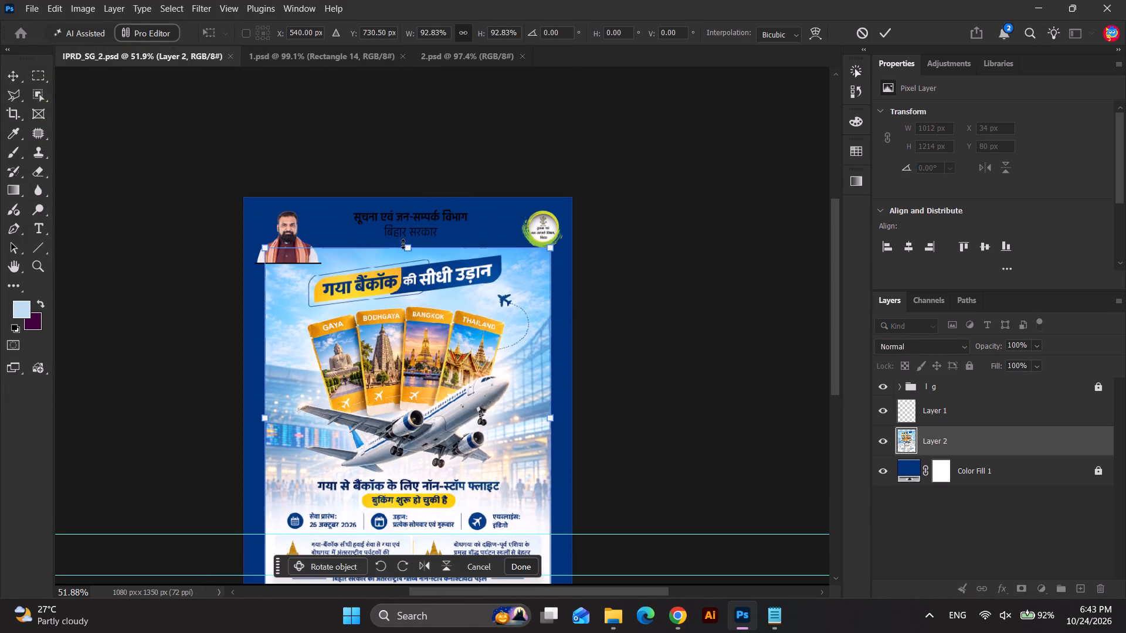
pyautogui.press('Return')
pyautogui.click(613, 354)
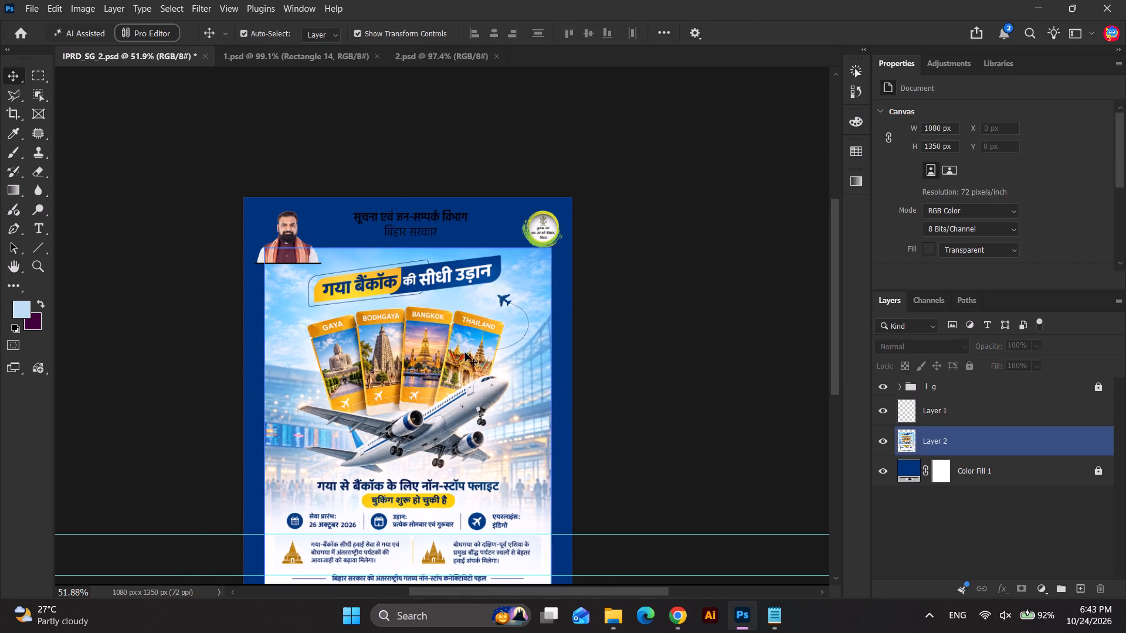
pyautogui.click(465, 353)
pyautogui.click(497, 35)
pyautogui.click(617, 224)
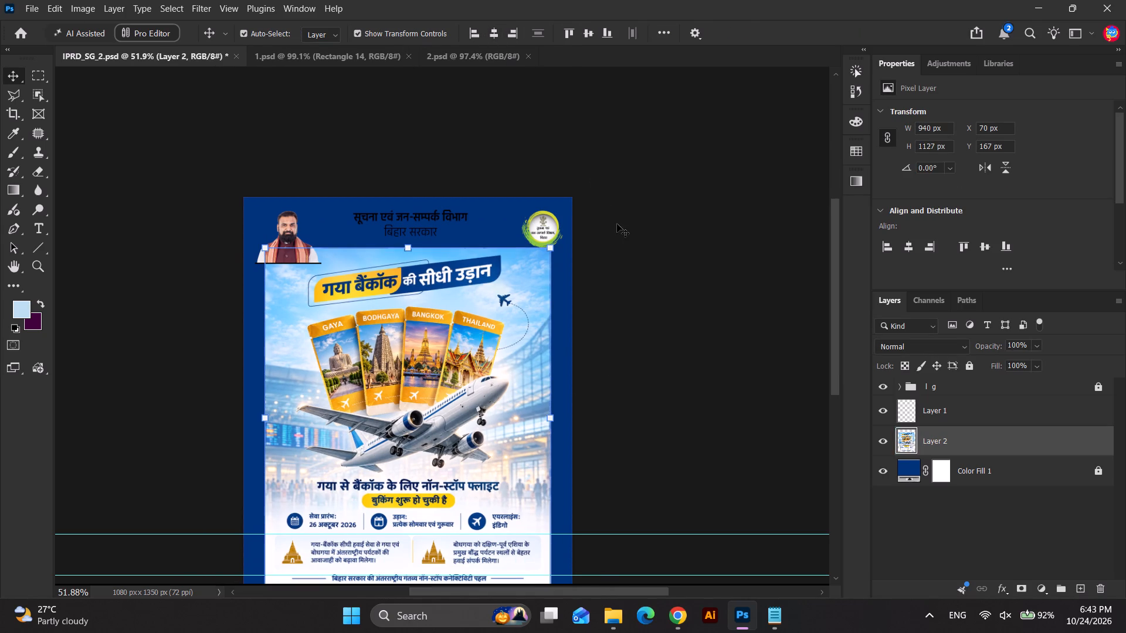
pyautogui.scroll(5, 401, 520)
pyautogui.click(425, 444)
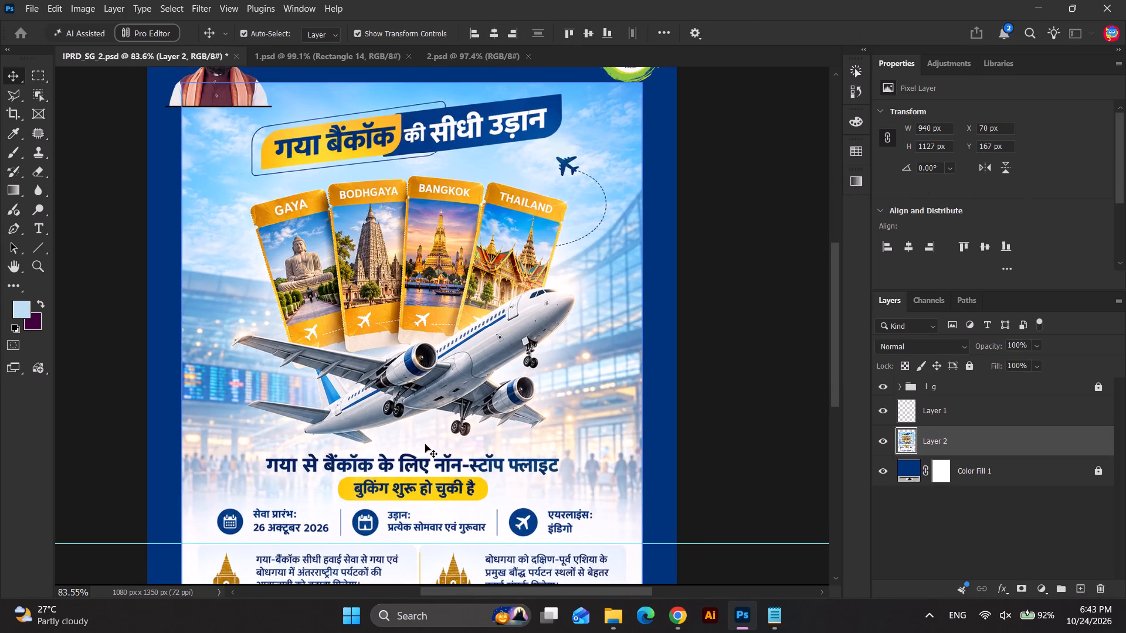
pyautogui.scroll(-6, 440, 368)
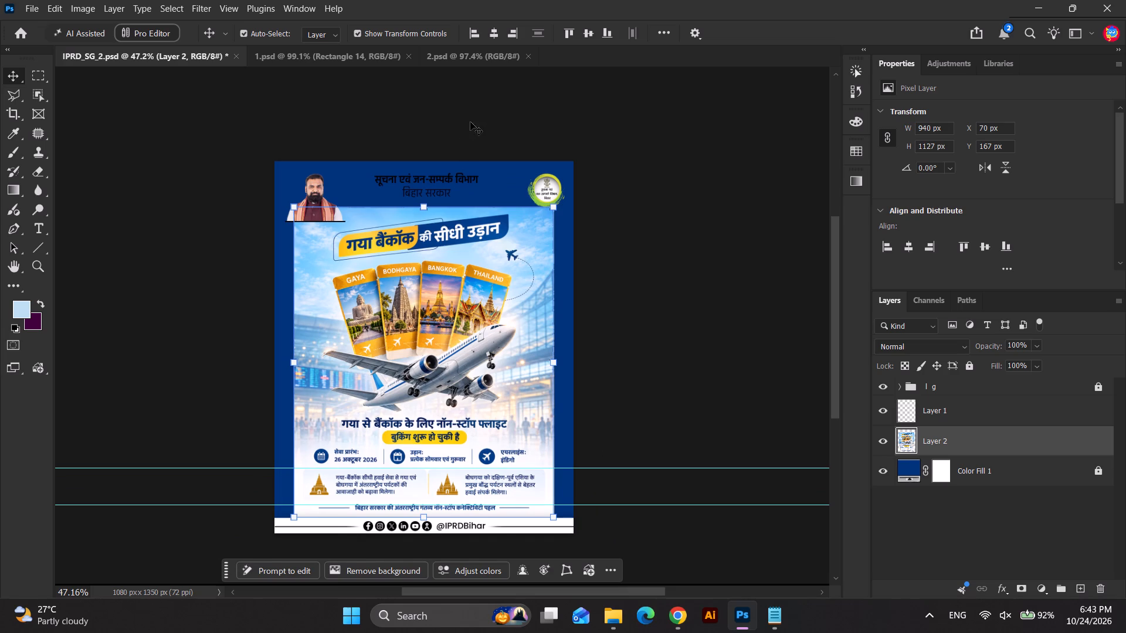
pyautogui.click(479, 266)
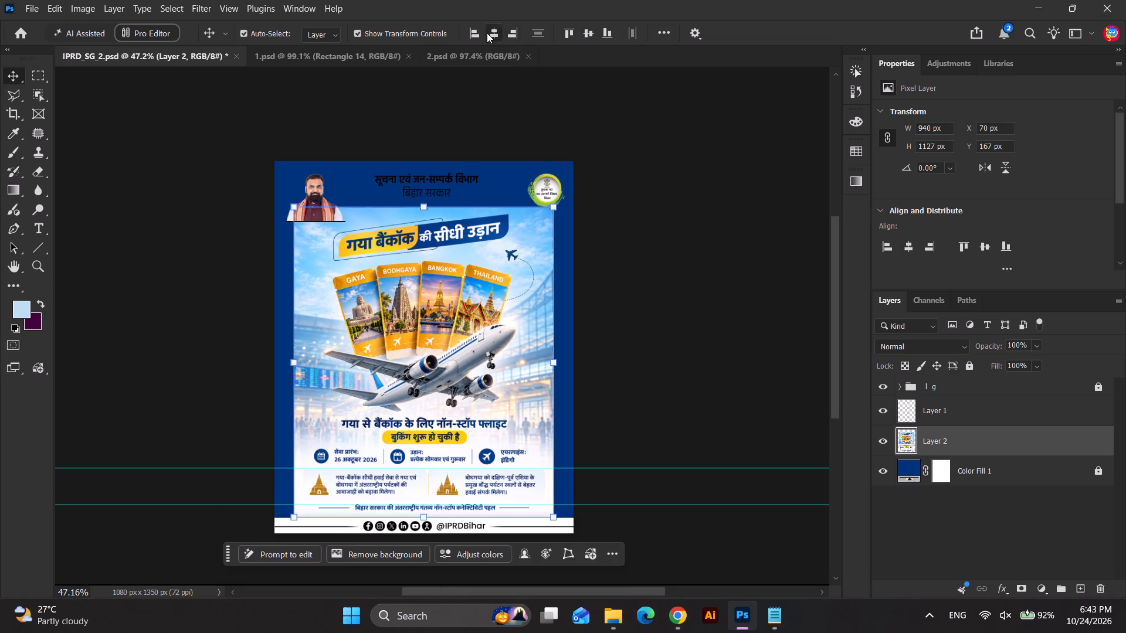
pyautogui.click(487, 33)
# Select everything outside the poster image and run a Firefly Generative Fill there with an empty prompt.
pyautogui.keyDown('ctrl'); pyautogui.click(905, 441); pyautogui.keyUp('ctrl')
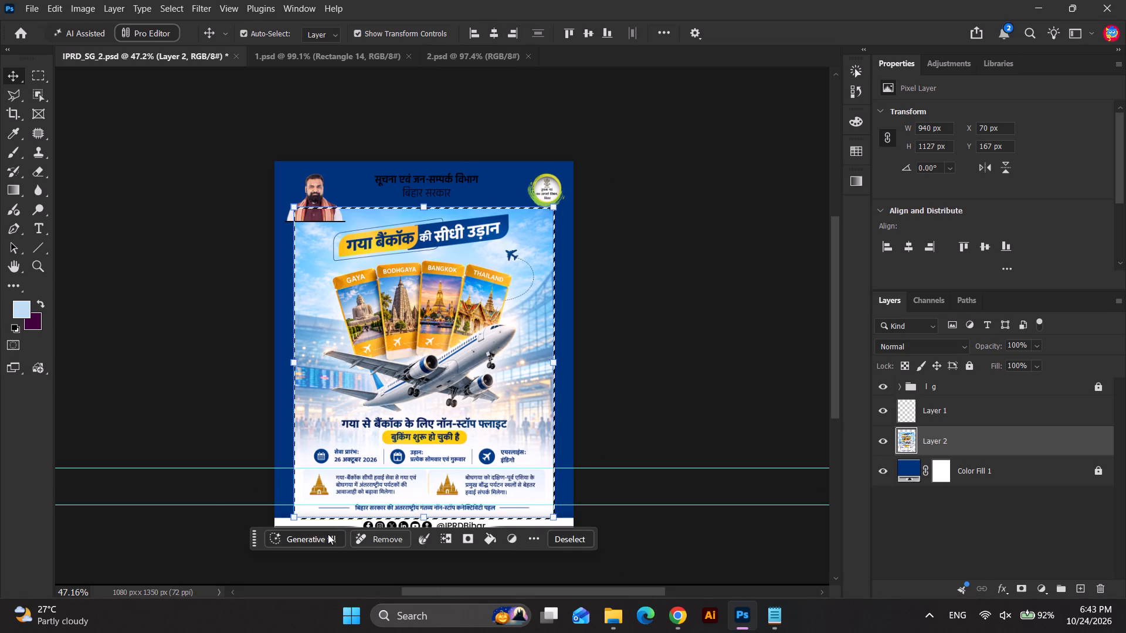
pyautogui.hotkey('ctrl', 'shift', 'i')
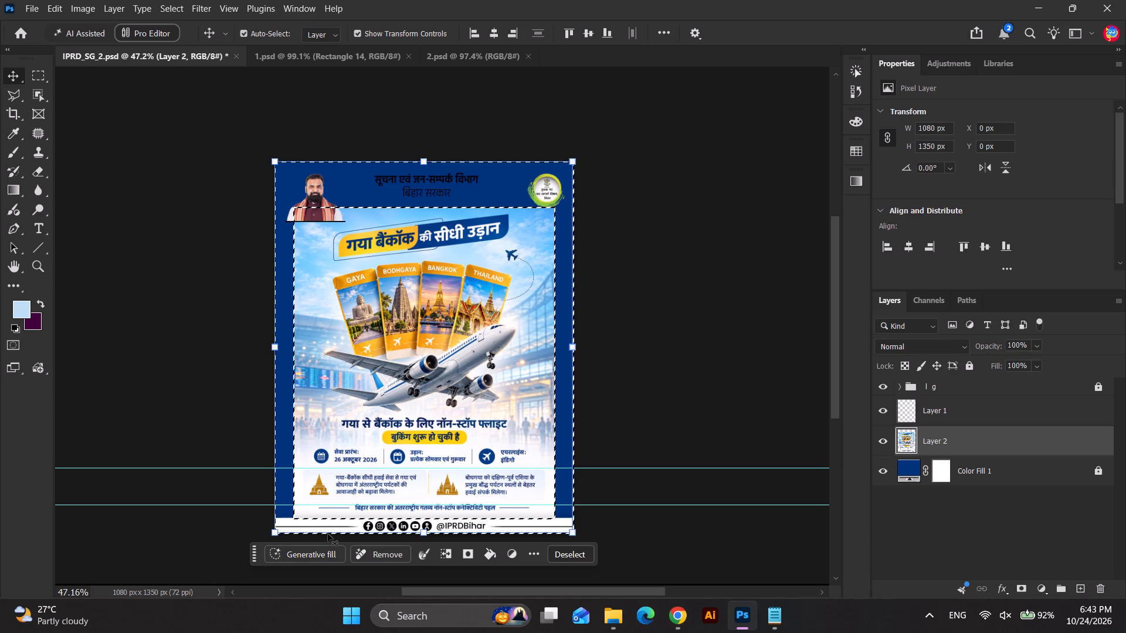
pyautogui.click(311, 557)
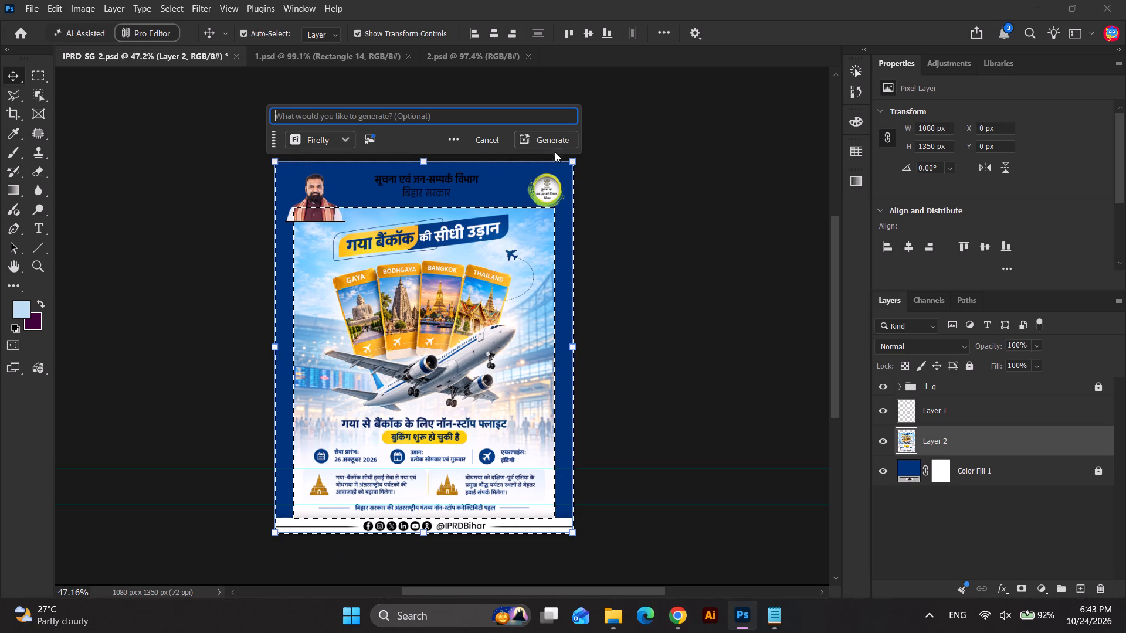
pyautogui.click(557, 145)
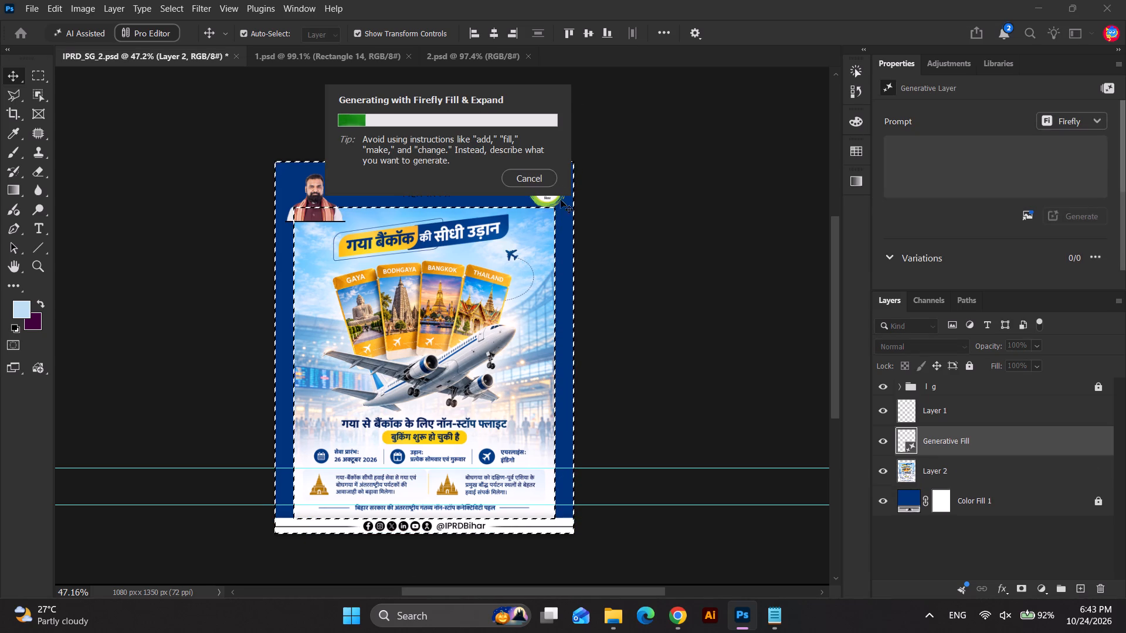
# Switch to the Notepad window with the Hindi poster texts.
pyautogui.click(767, 614)
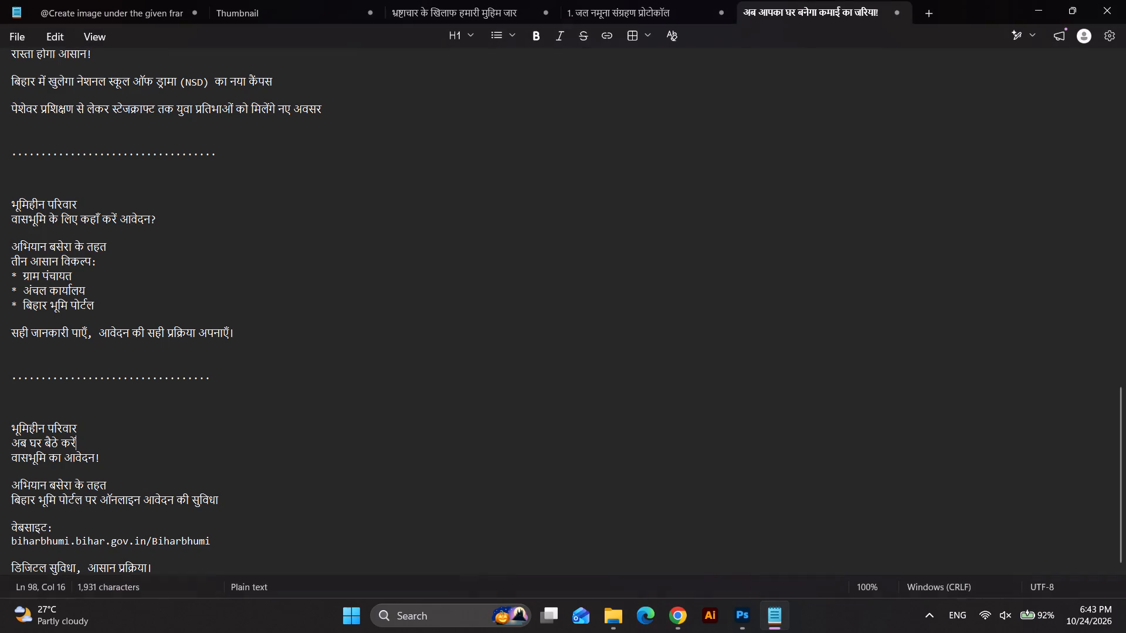
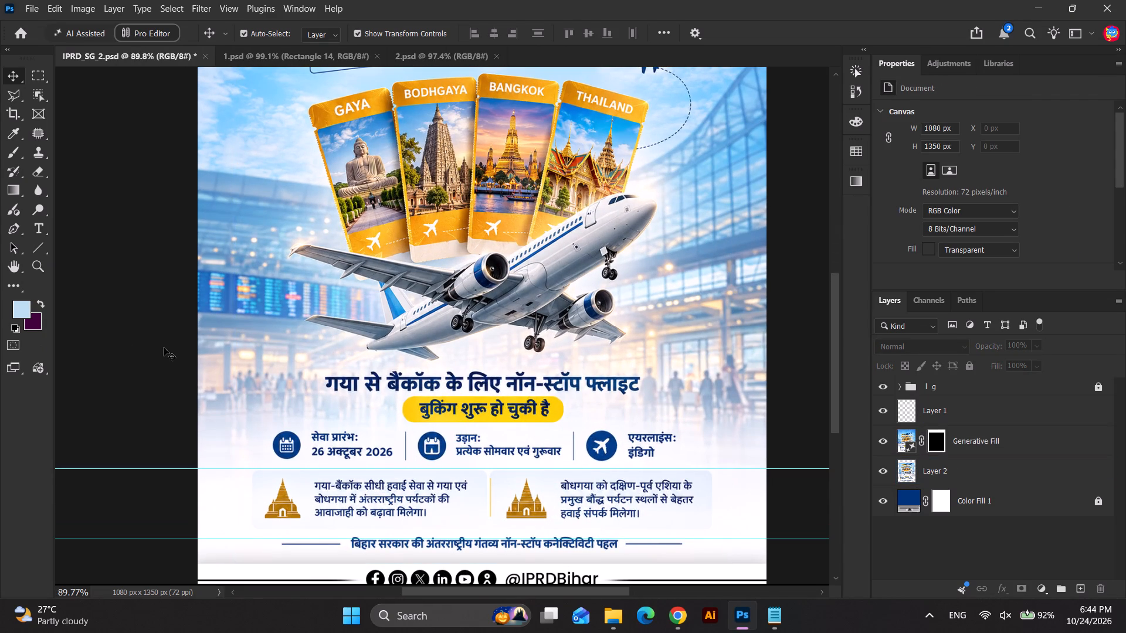
# Examine the whole poster and its lower details area to check the fit between header and footer.
pyautogui.click(164, 348)
pyautogui.scroll(-1, 198, 296)
pyautogui.scroll(-1, 262, 305)
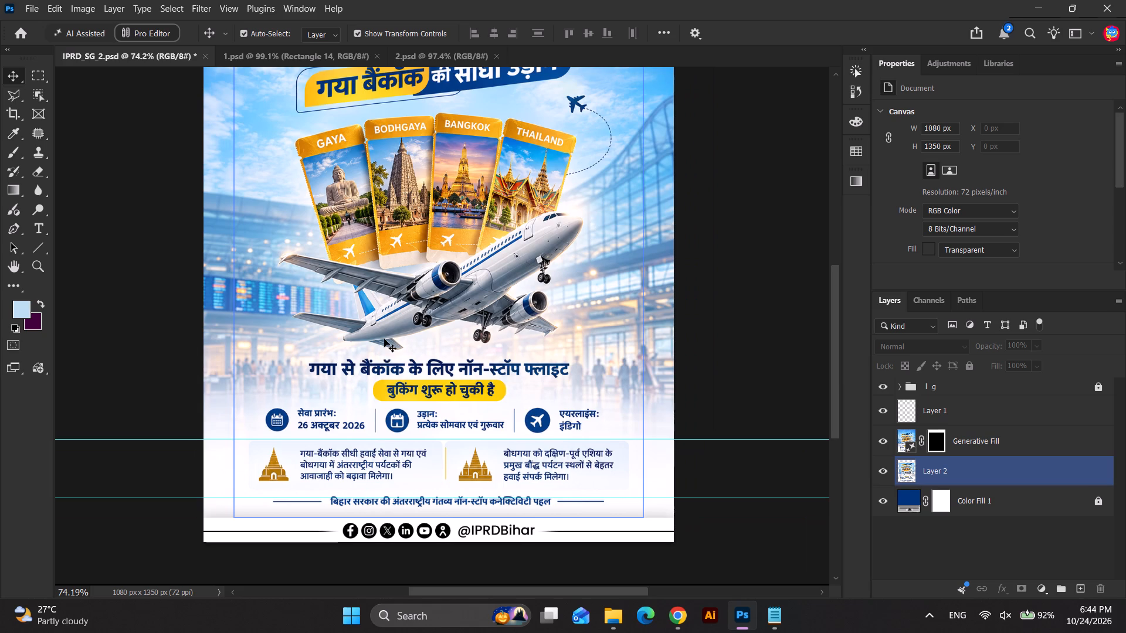
pyautogui.scroll(-4, 384, 339)
pyautogui.click(209, 291)
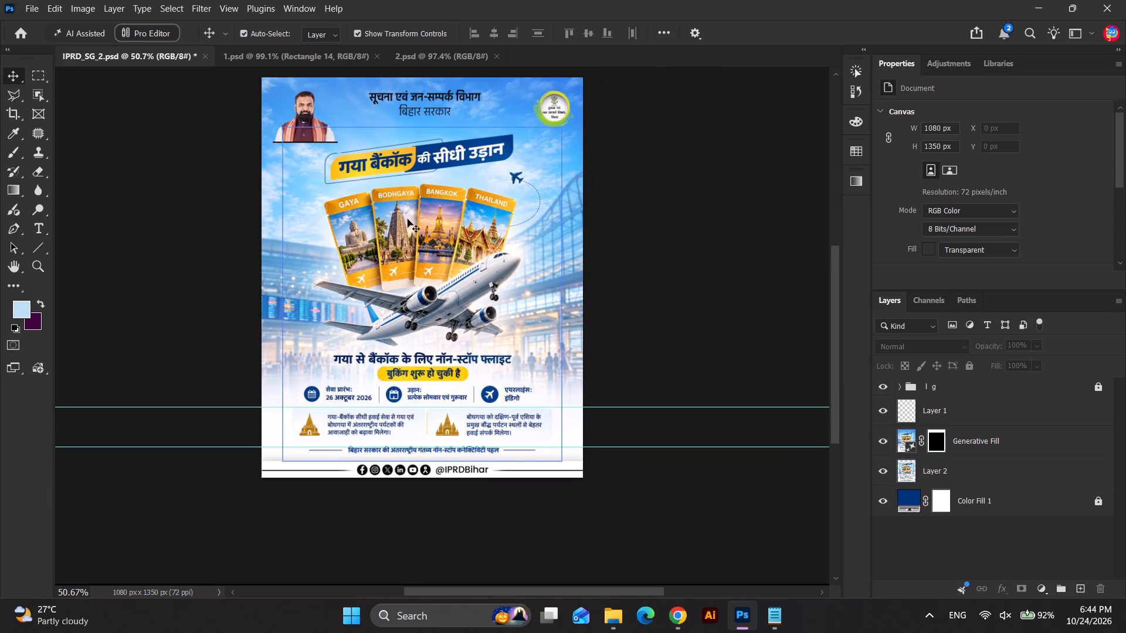
pyautogui.scroll(3, 410, 370)
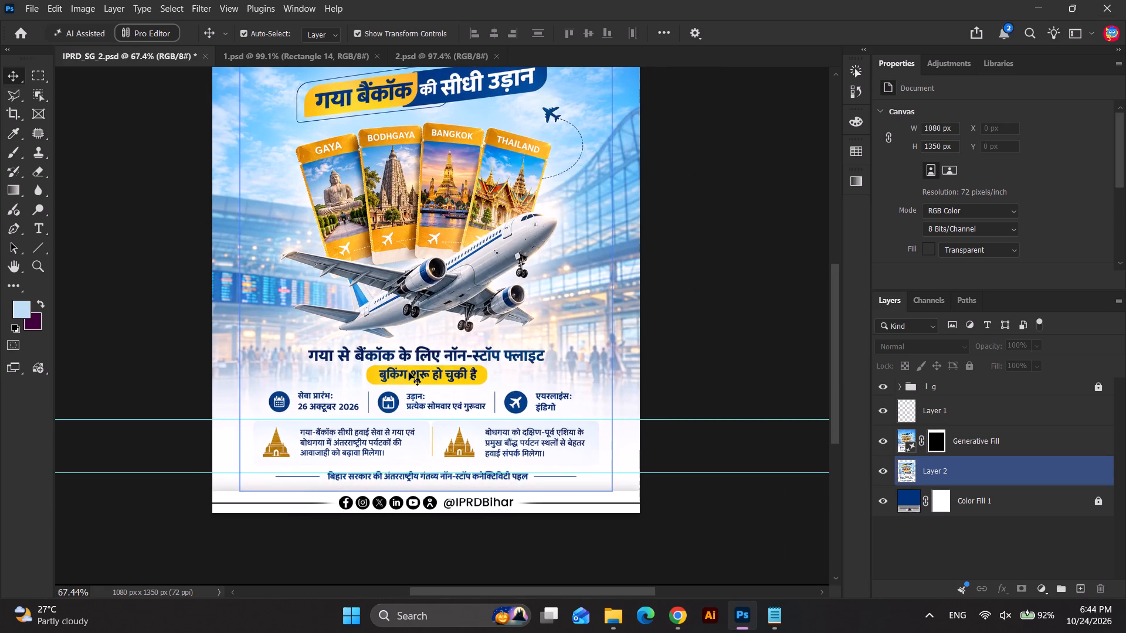
pyautogui.scroll(2, 442, 450)
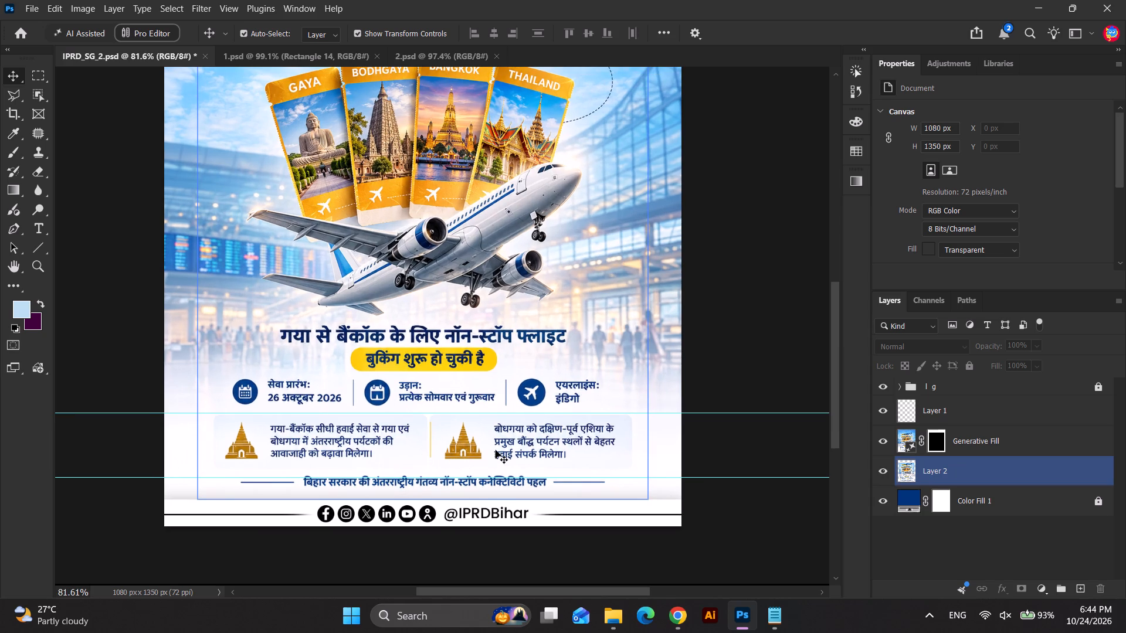
pyautogui.click(496, 450)
pyautogui.scroll(-1, 497, 443)
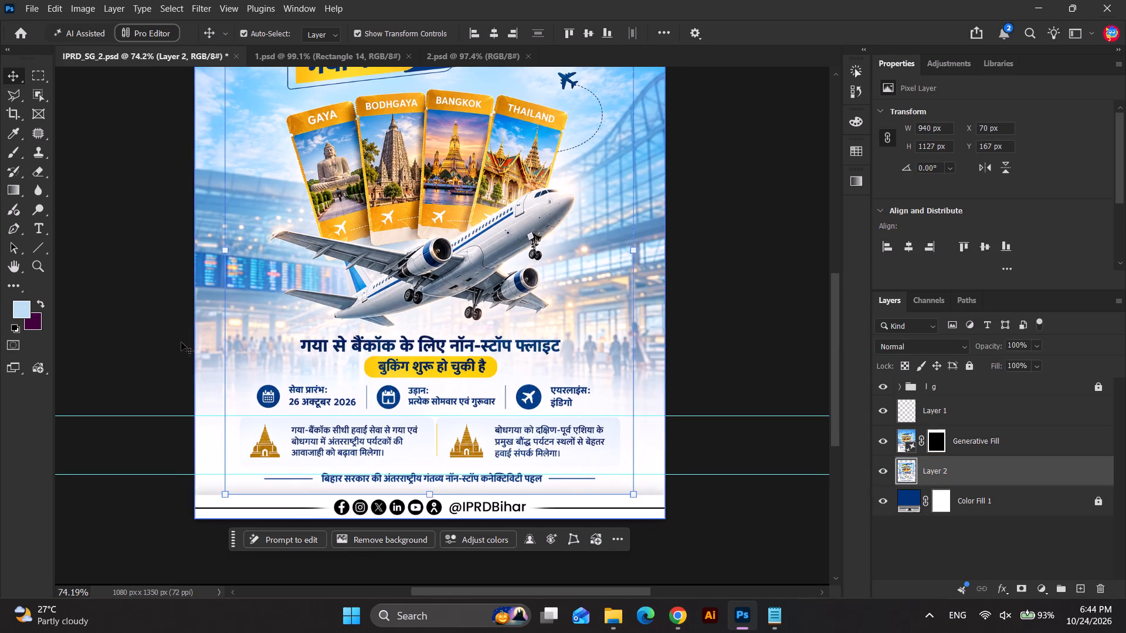
# Merge the Generative Fill layer with the poster image layer below it.
pyautogui.click(36, 71)
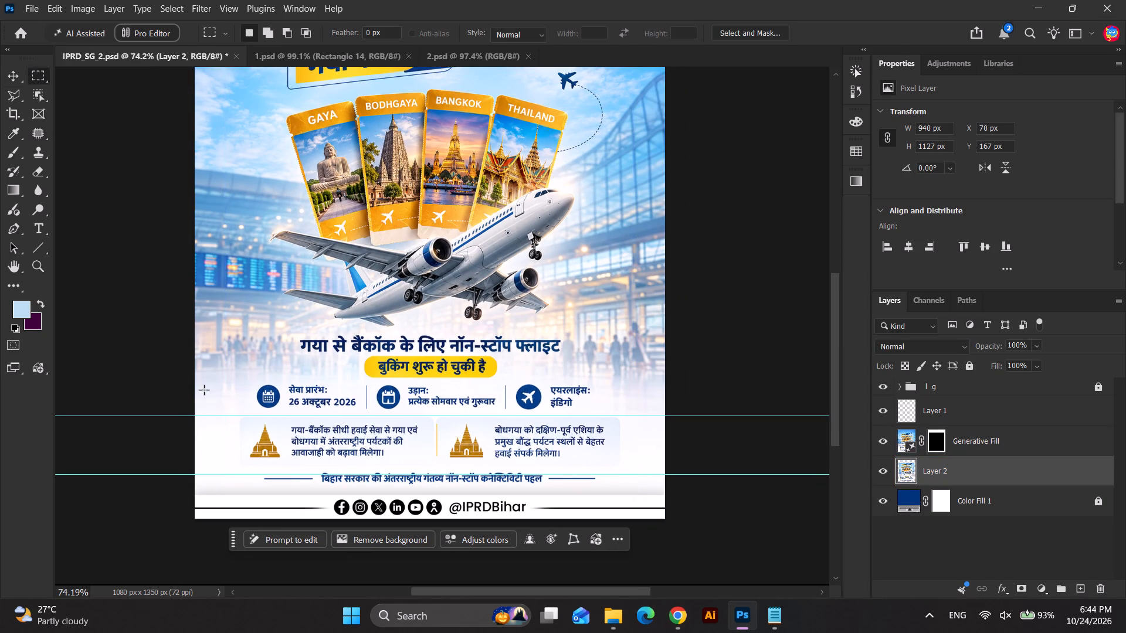
pyautogui.keyDown('ctrl'); pyautogui.click(986, 448); pyautogui.keyUp('ctrl')
pyautogui.hotkey('ctrl', 'e')
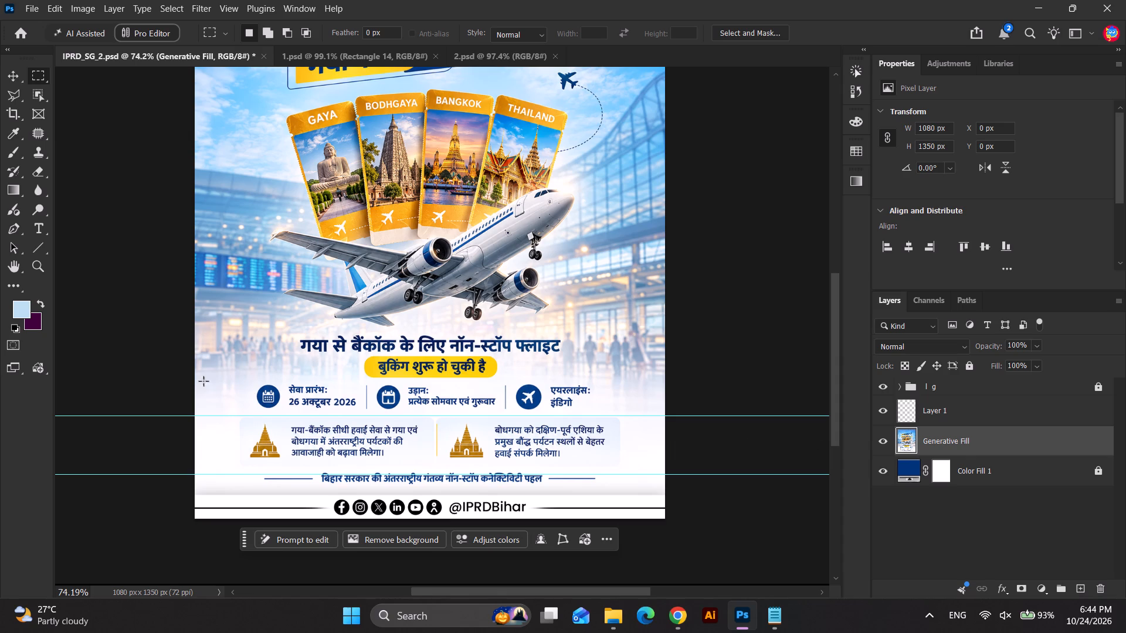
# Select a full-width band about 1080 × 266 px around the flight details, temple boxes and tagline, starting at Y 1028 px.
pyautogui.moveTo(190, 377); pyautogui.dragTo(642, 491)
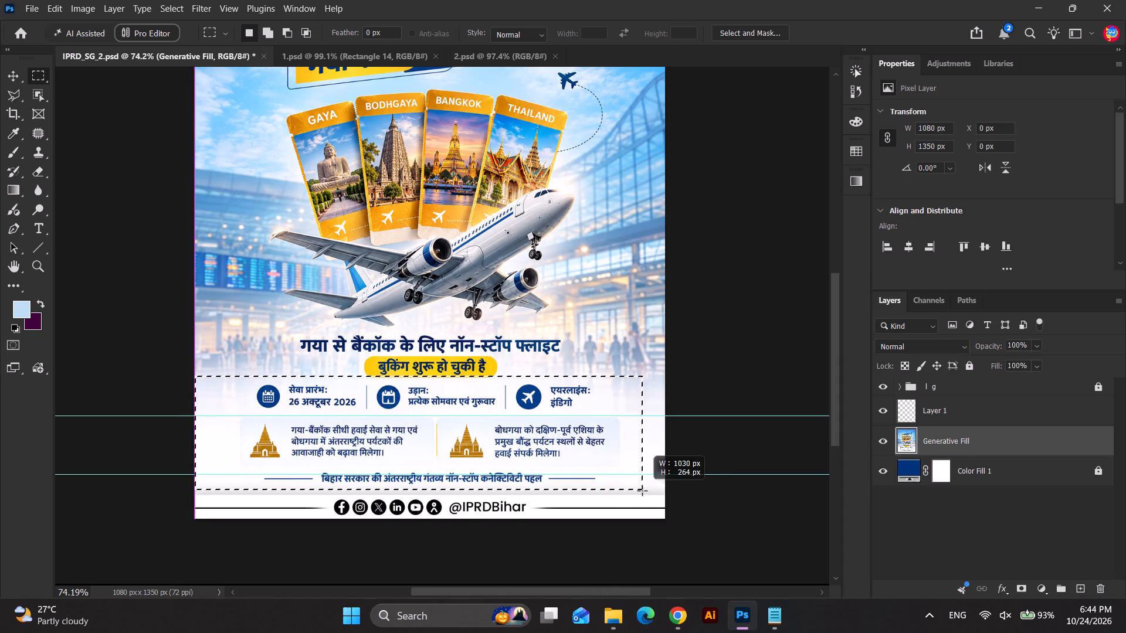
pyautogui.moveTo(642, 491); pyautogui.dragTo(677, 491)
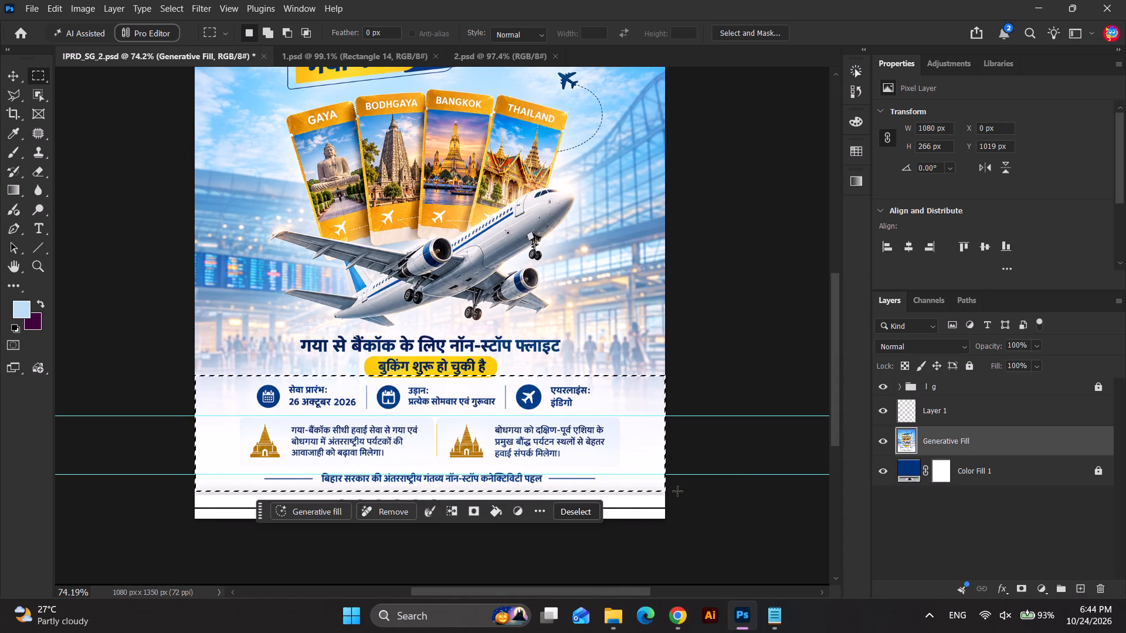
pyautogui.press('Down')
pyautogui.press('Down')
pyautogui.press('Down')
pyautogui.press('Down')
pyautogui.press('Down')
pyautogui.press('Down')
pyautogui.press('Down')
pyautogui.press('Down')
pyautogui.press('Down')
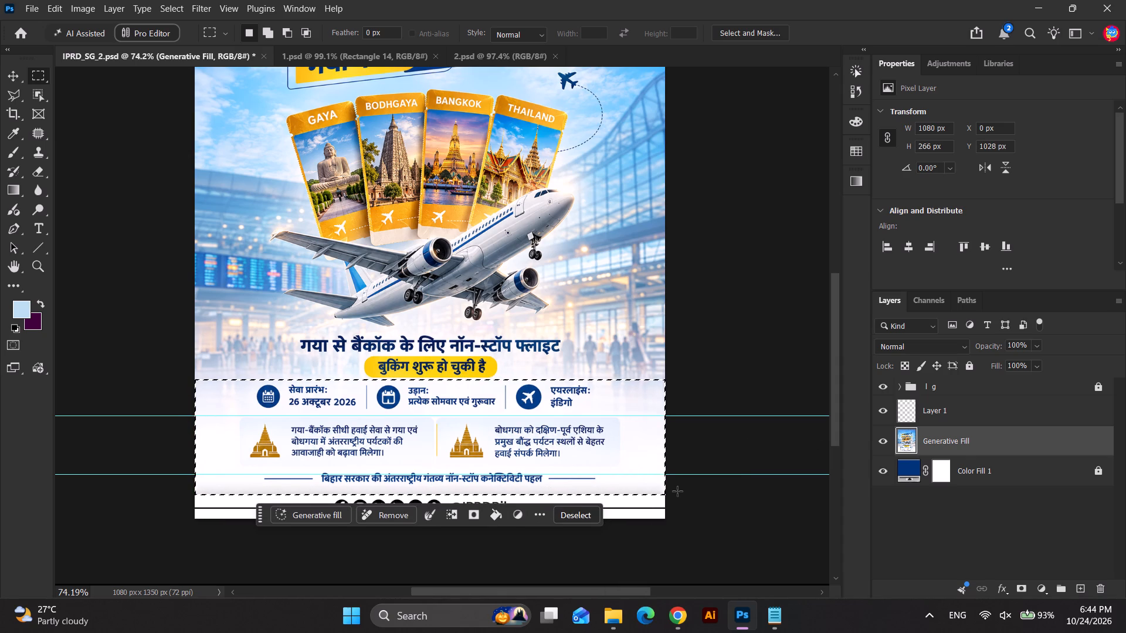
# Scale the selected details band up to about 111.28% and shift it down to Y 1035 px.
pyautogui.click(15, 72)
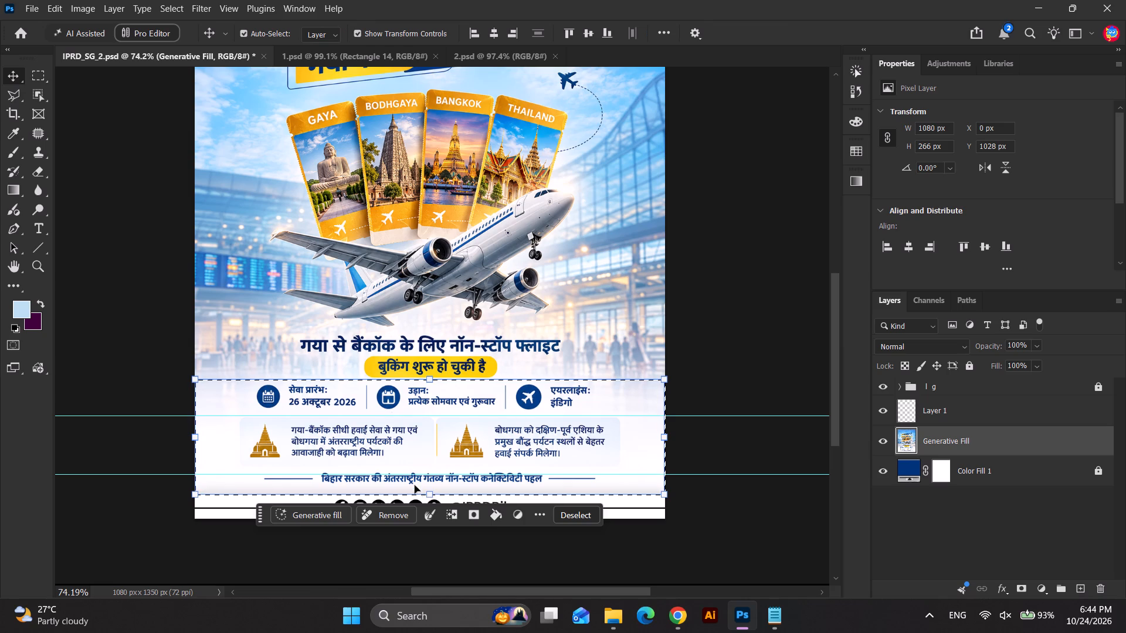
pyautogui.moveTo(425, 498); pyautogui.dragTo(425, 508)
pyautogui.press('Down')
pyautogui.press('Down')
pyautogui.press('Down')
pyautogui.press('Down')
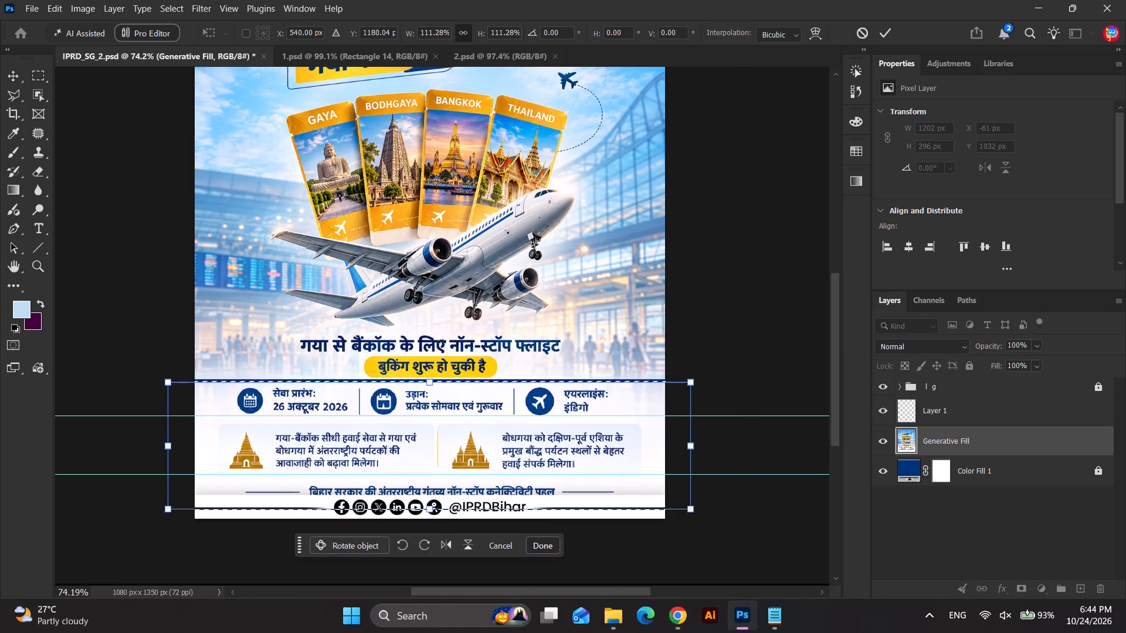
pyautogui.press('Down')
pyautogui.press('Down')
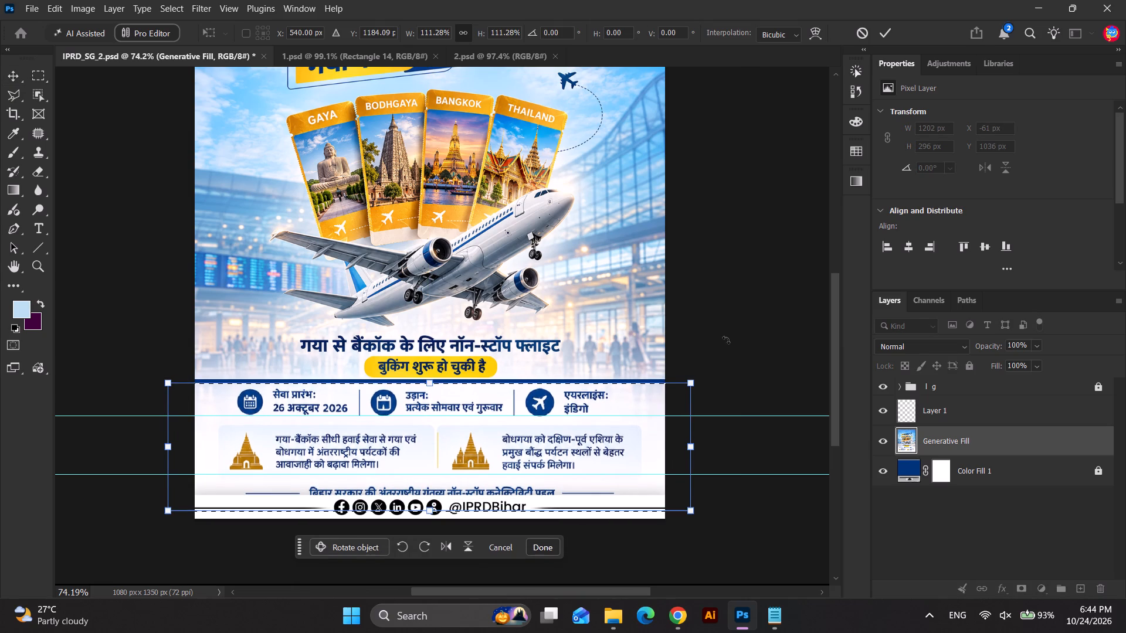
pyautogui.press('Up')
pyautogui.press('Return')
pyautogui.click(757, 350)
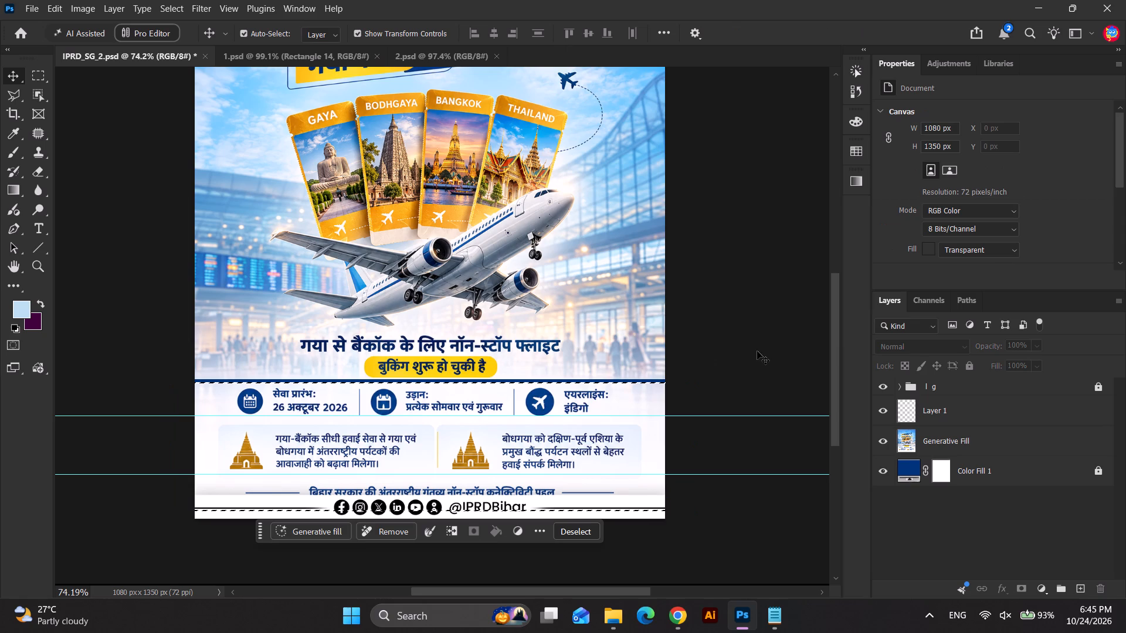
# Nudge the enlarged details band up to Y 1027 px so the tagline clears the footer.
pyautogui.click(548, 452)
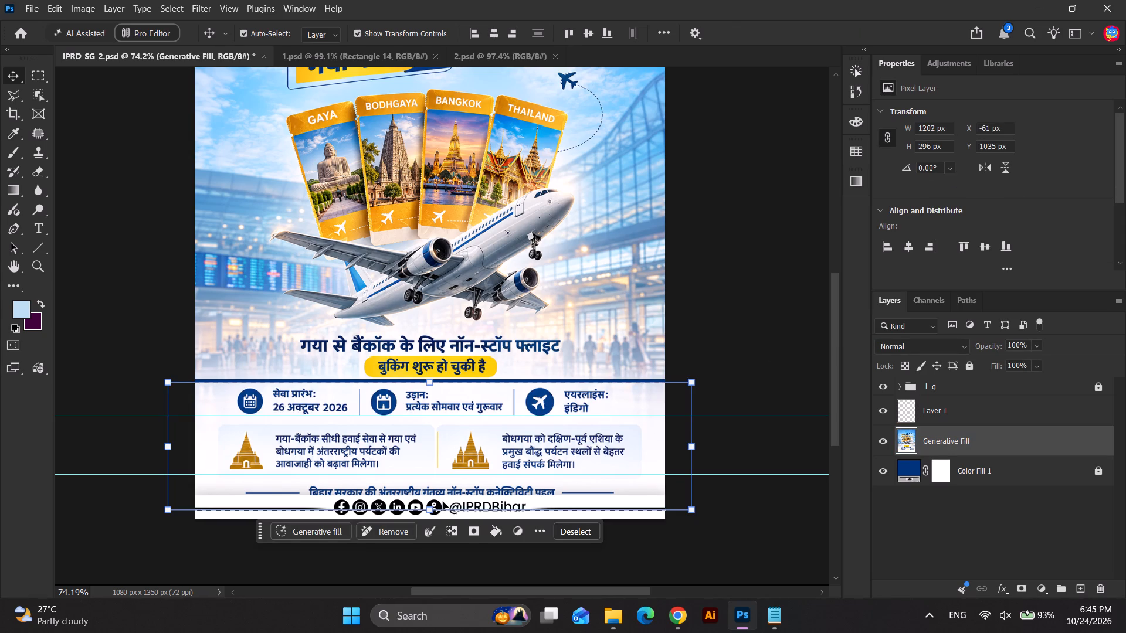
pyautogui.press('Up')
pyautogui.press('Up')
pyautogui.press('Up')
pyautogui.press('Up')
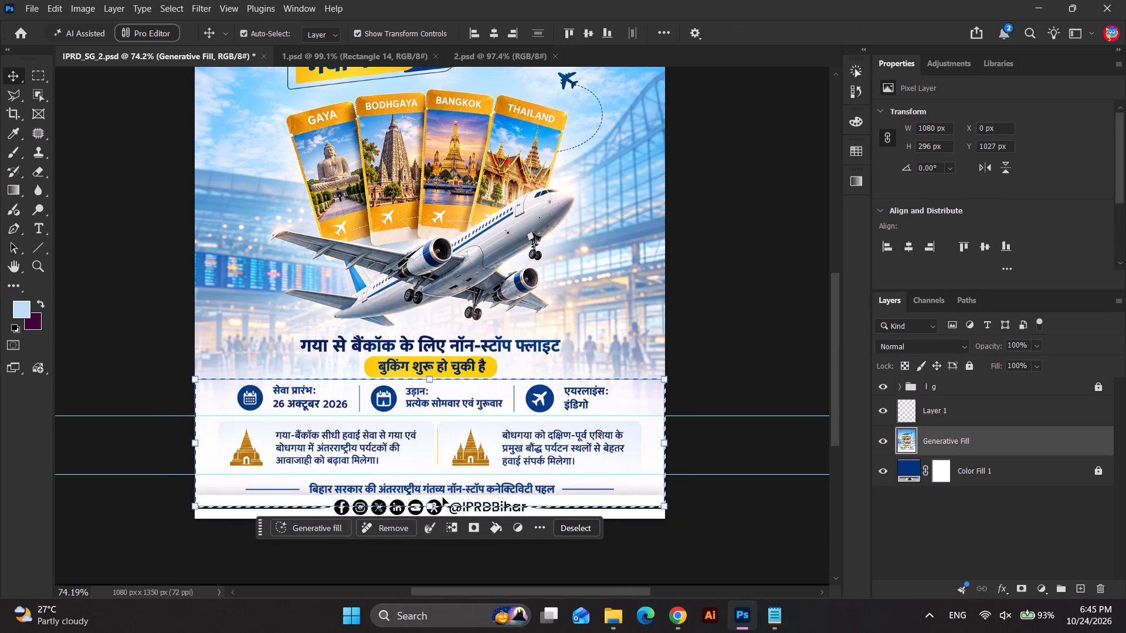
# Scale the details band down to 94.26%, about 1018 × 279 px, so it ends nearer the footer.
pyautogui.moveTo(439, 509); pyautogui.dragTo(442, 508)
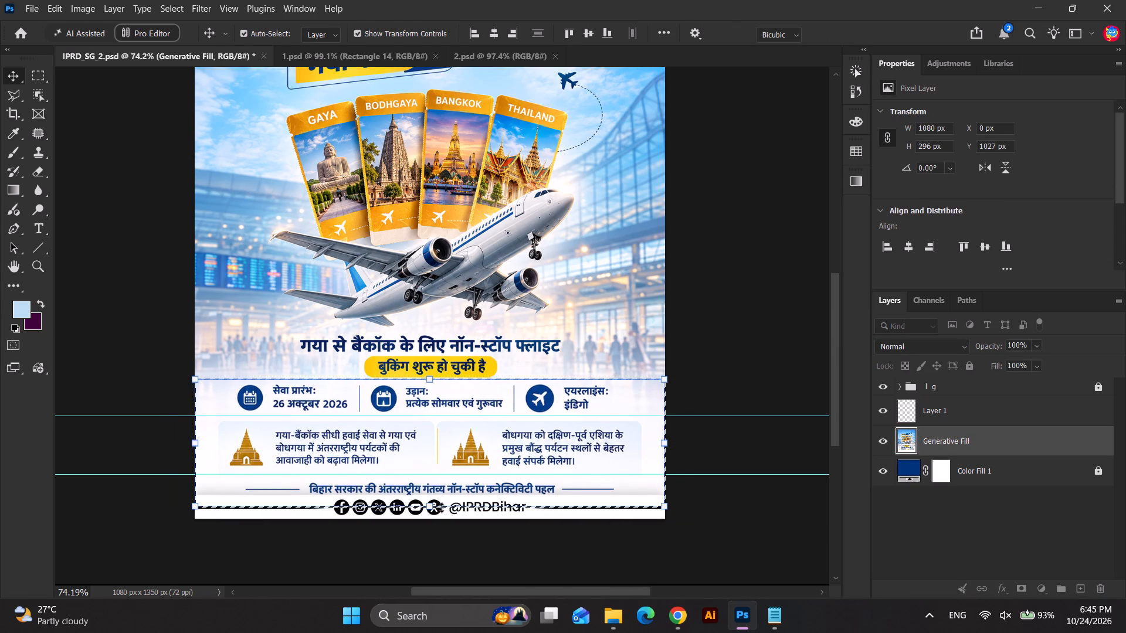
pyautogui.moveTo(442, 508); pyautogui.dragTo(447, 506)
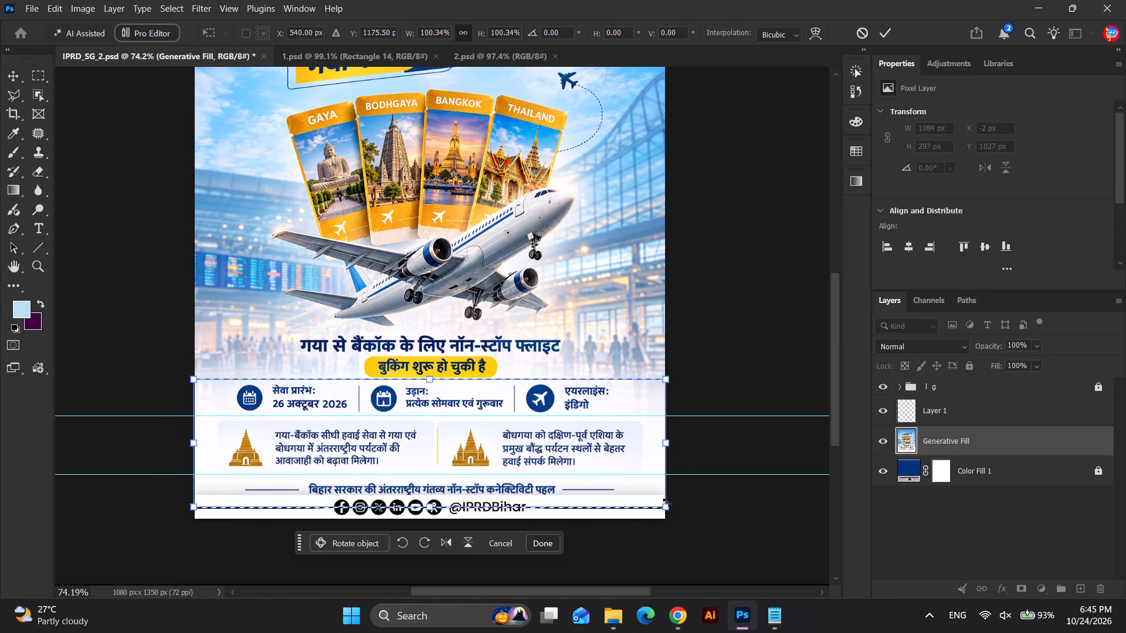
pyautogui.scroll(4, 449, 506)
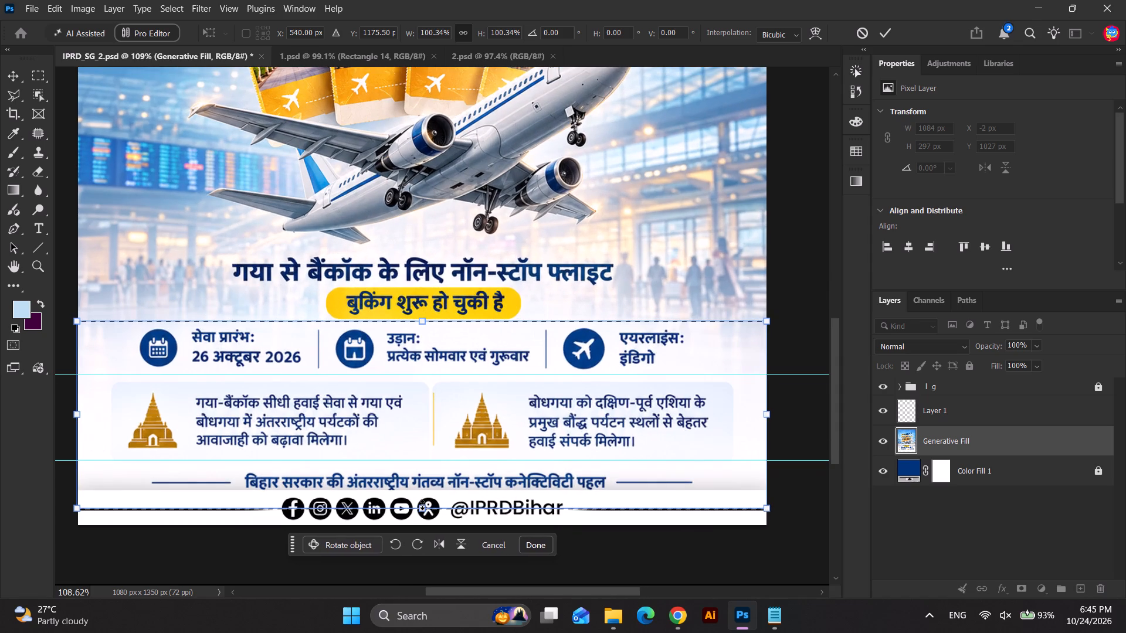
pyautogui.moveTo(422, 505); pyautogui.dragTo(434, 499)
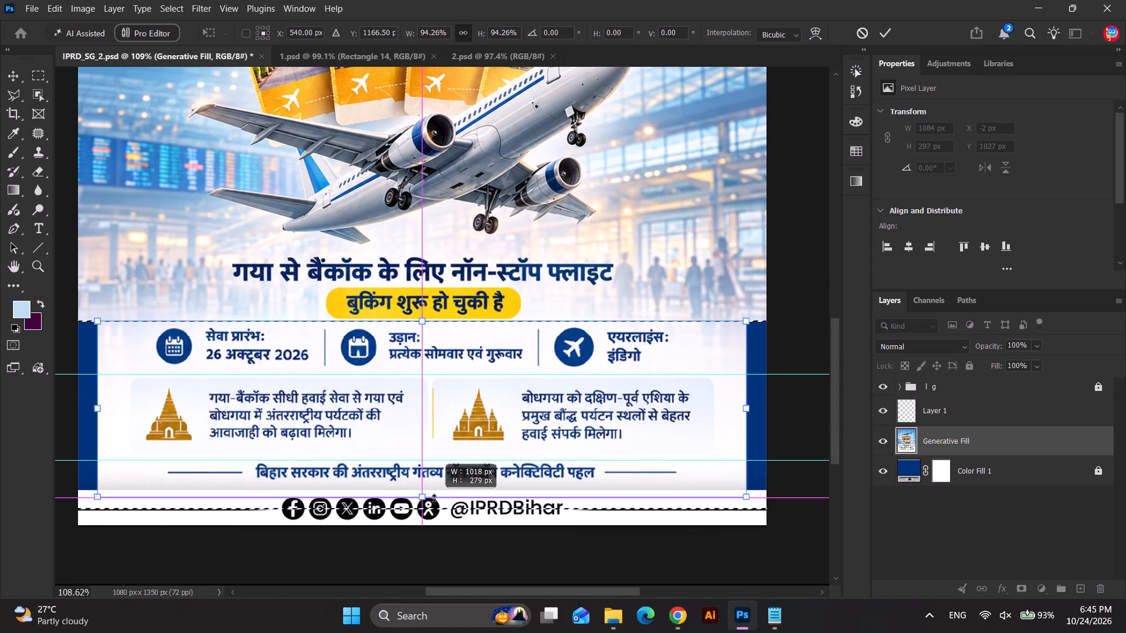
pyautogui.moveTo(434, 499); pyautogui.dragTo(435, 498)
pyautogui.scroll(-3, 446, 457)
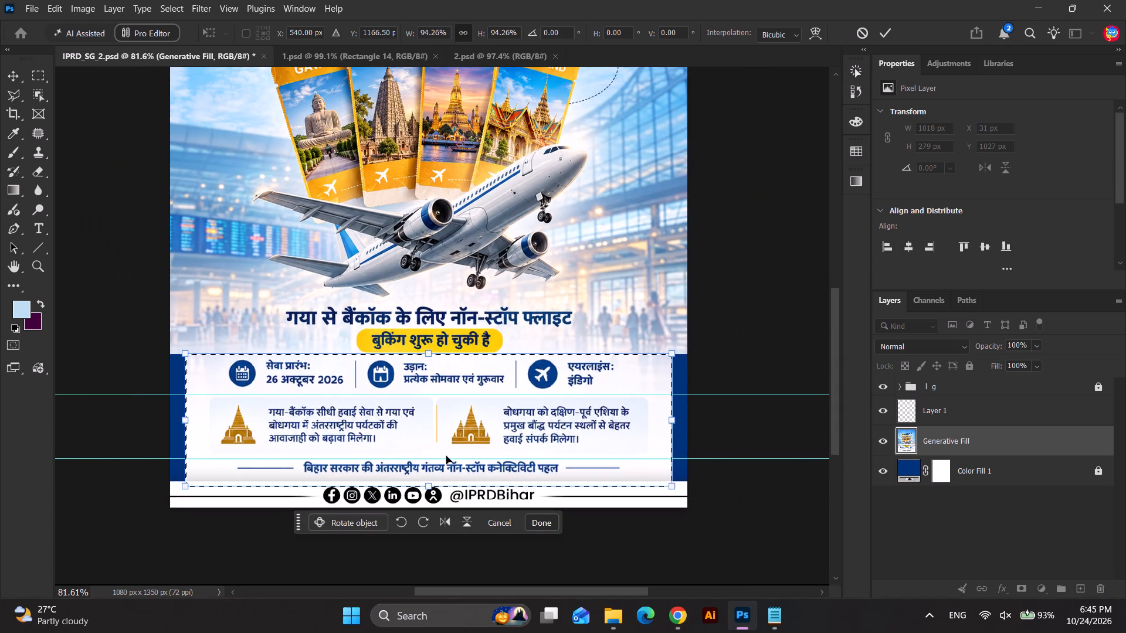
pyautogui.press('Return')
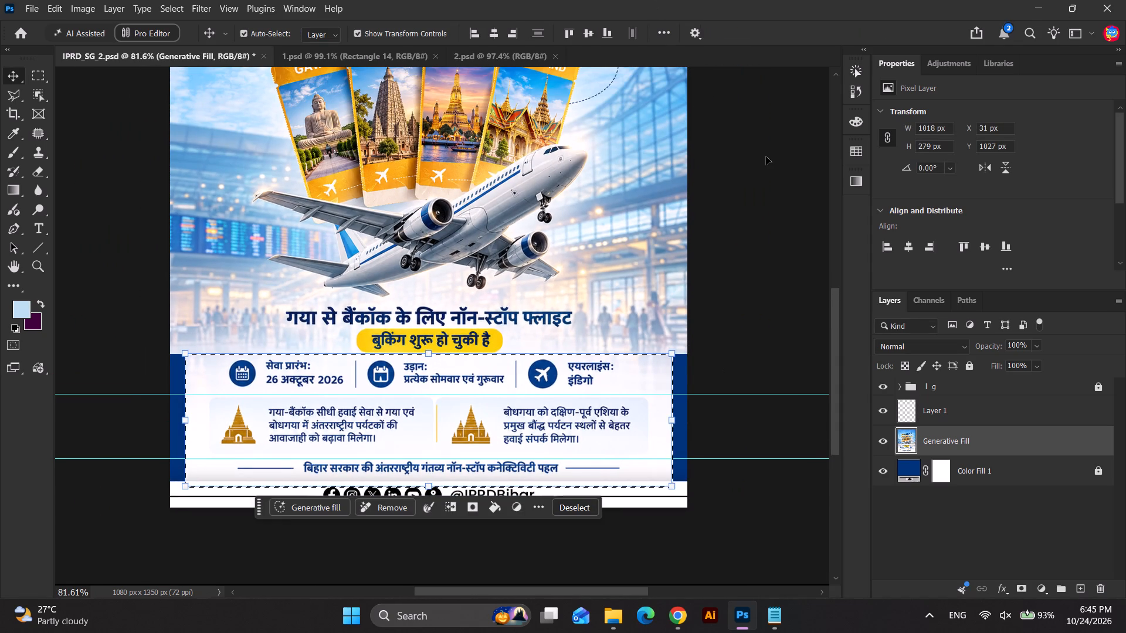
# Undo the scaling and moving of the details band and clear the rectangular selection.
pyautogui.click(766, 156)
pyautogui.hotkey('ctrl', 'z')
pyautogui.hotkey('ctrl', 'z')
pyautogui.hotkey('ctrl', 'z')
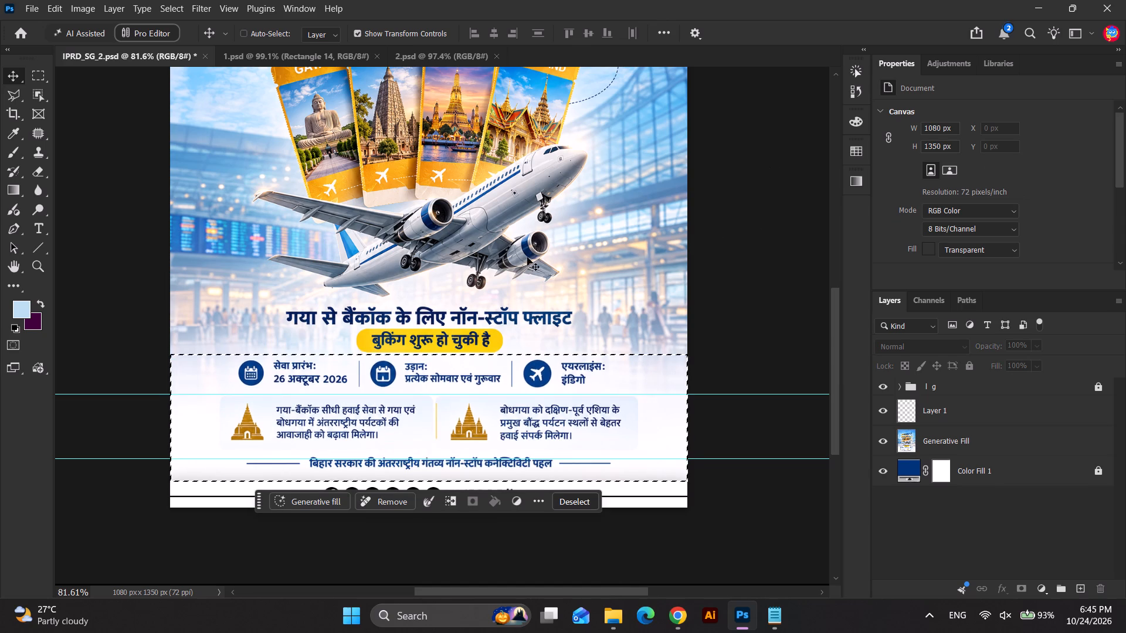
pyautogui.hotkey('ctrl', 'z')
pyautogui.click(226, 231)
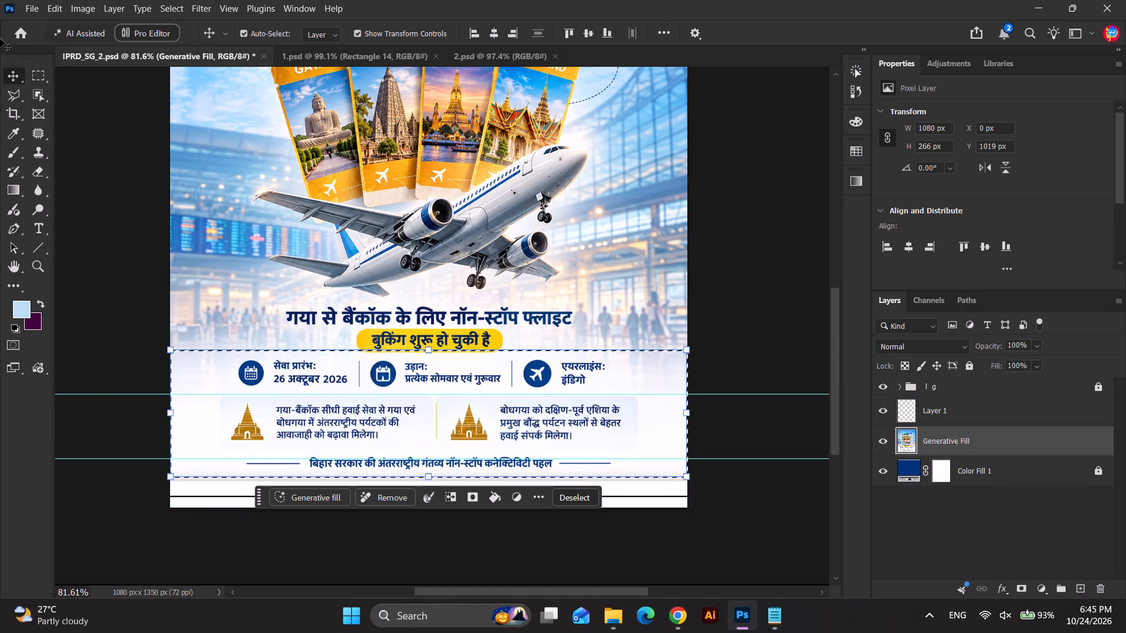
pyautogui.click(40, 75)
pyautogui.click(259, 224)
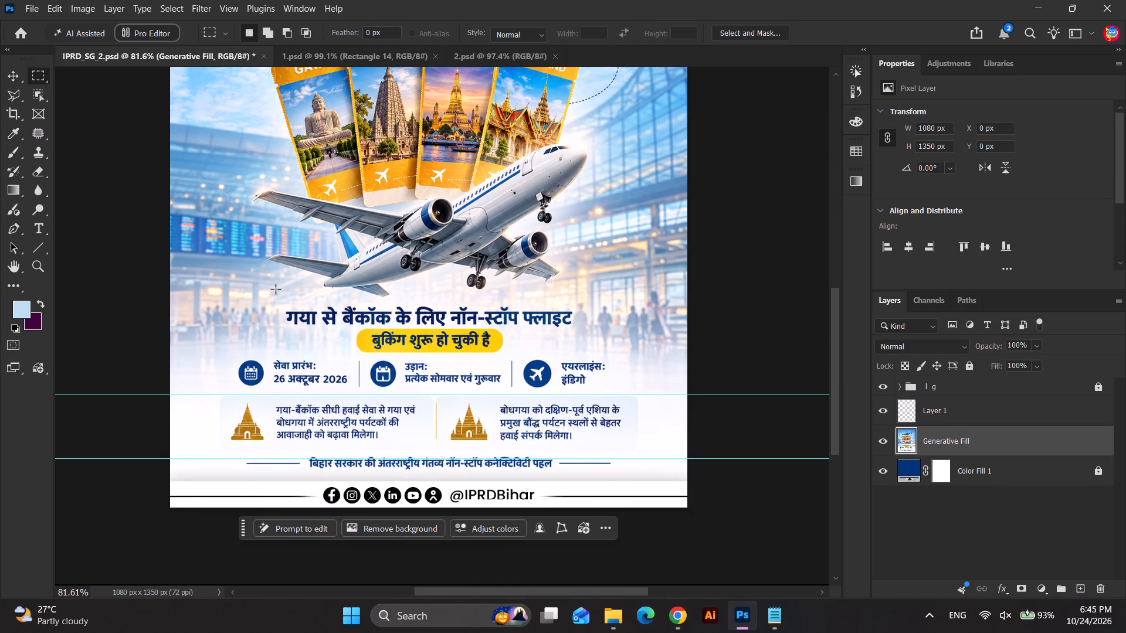
# Add a new empty layer directly above the merged Generative Fill layer.
pyautogui.scroll(-4, 279, 424)
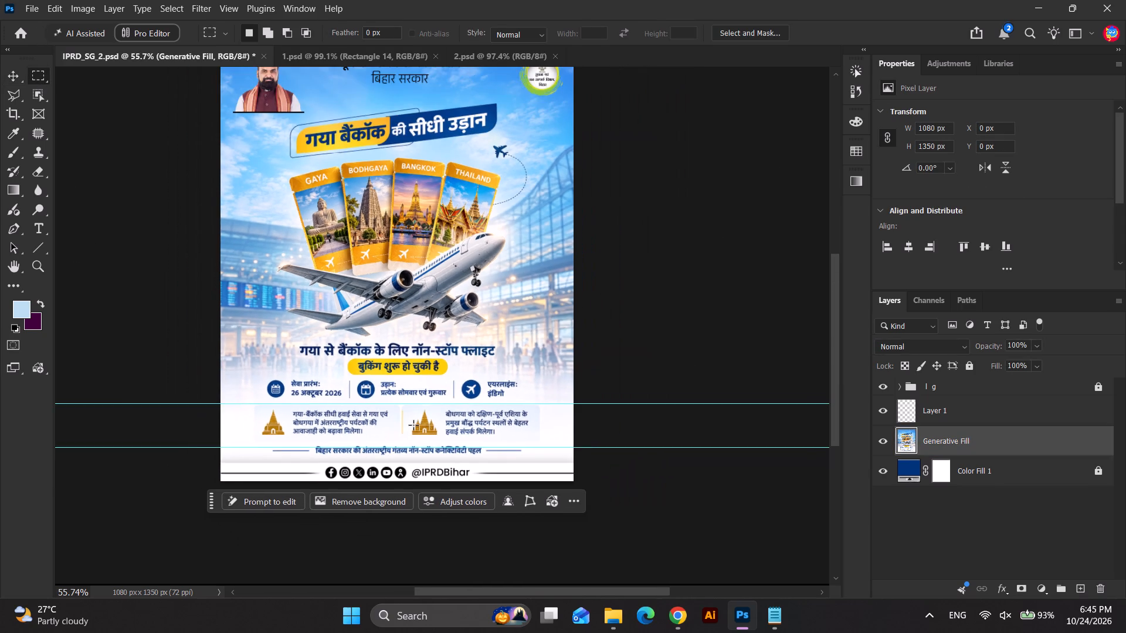
pyautogui.scroll(4, 396, 419)
pyautogui.scroll(2, 359, 465)
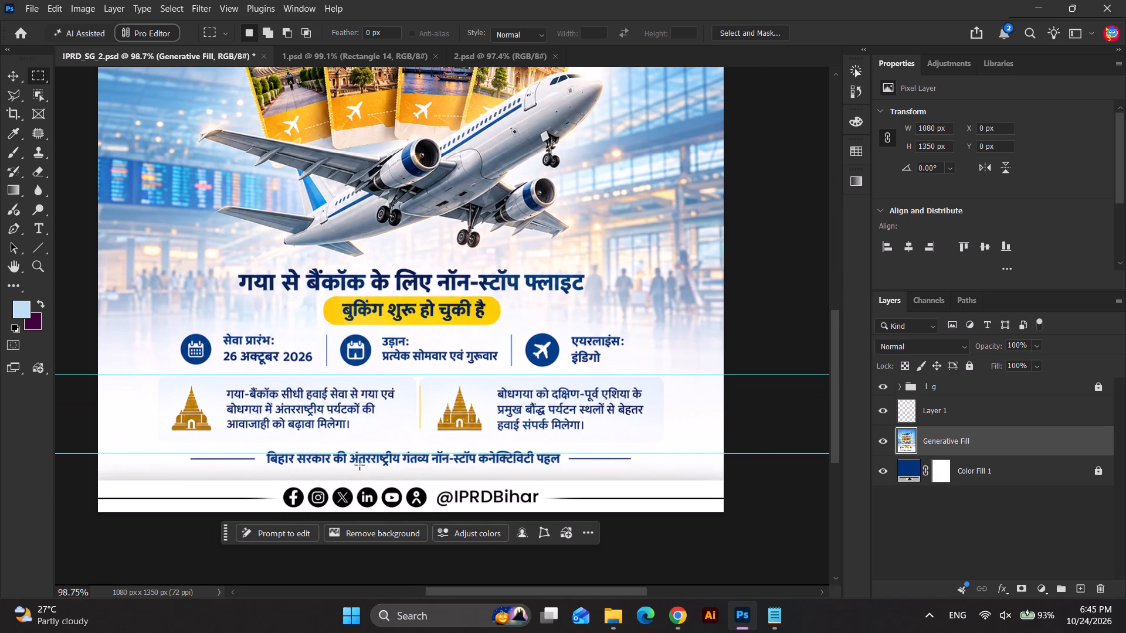
pyautogui.scroll(1, 359, 465)
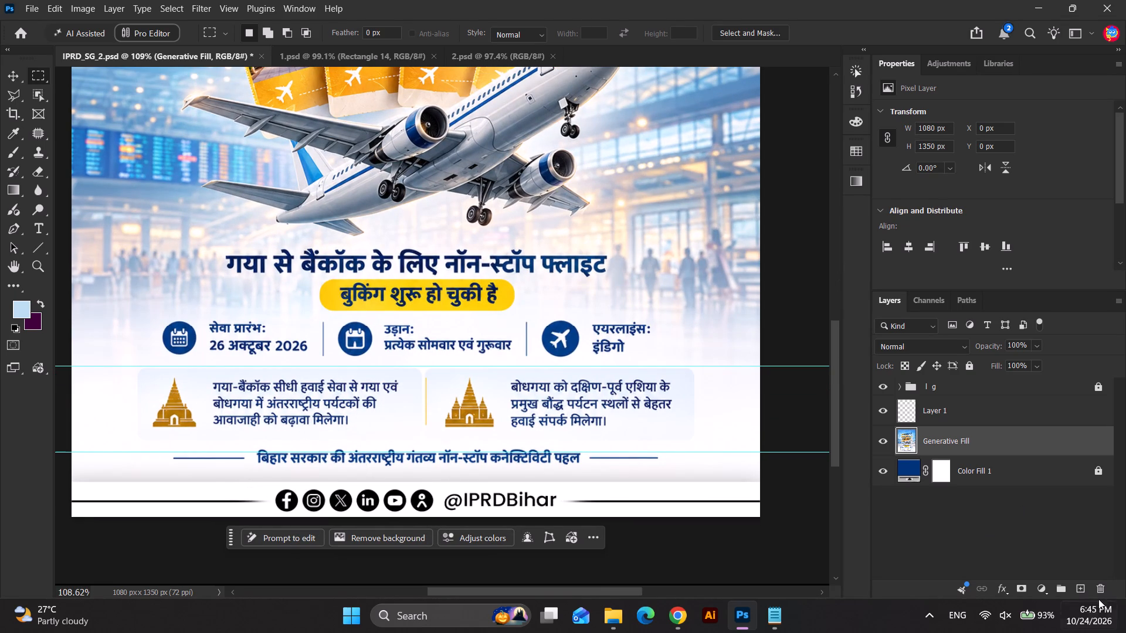
pyautogui.click(1084, 588)
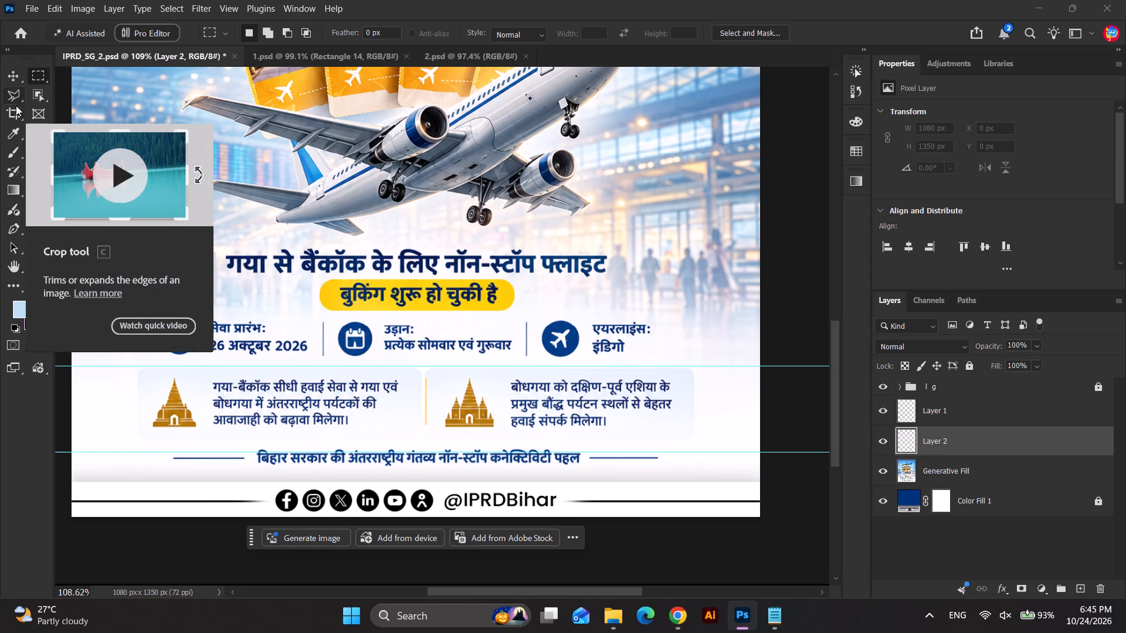
# Sample the near-white background beside the details row and brush it softly over the bottom tagline and lower-left temple box.
pyautogui.click(12, 135)
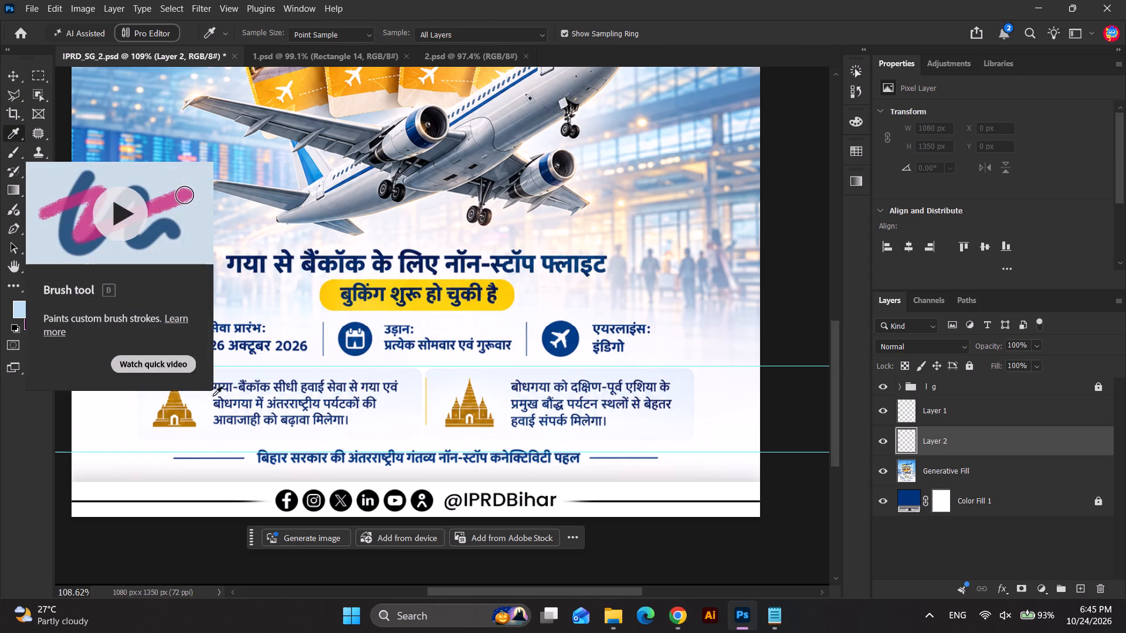
pyautogui.click(127, 362)
pyautogui.click(9, 151)
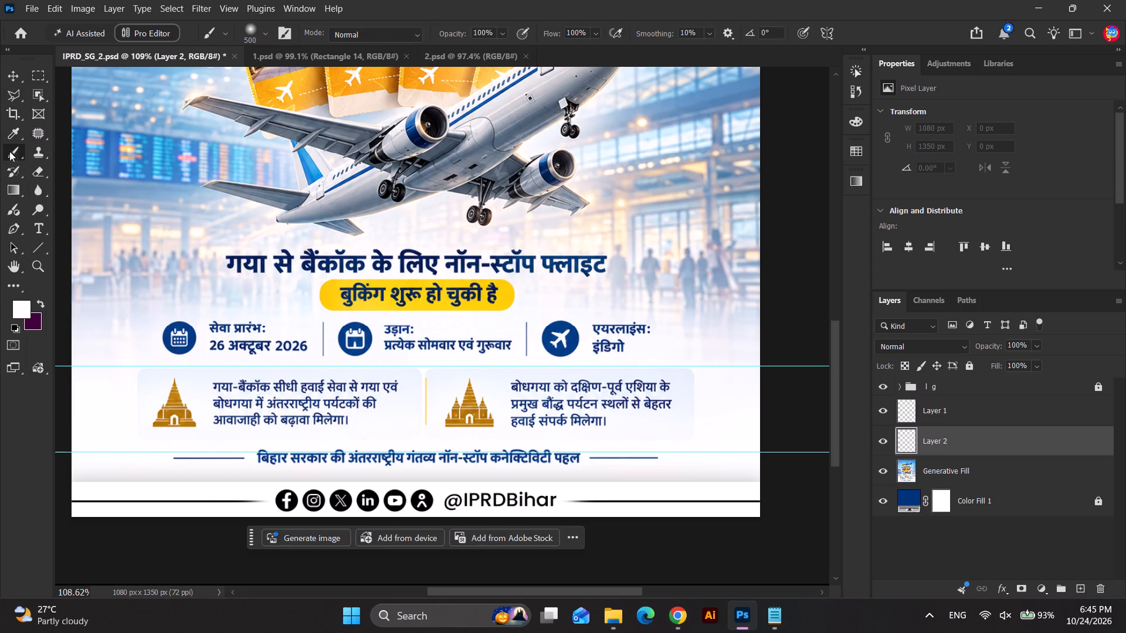
pyautogui.press('[')
pyautogui.press('[')
pyautogui.press('[')
pyautogui.press('[')
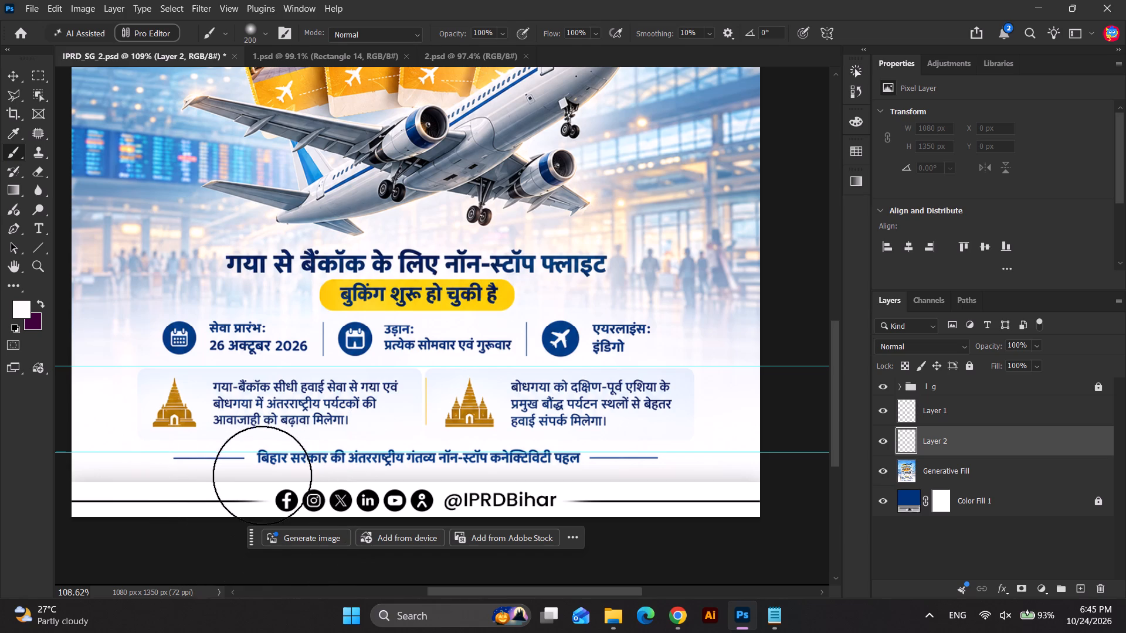
pyautogui.press(']')
pyautogui.press(']')
pyautogui.press('[')
pyautogui.moveTo(300, 489); pyautogui.dragTo(127, 490)
pyautogui.moveTo(101, 490); pyautogui.dragTo(73, 490)
pyautogui.press(']')
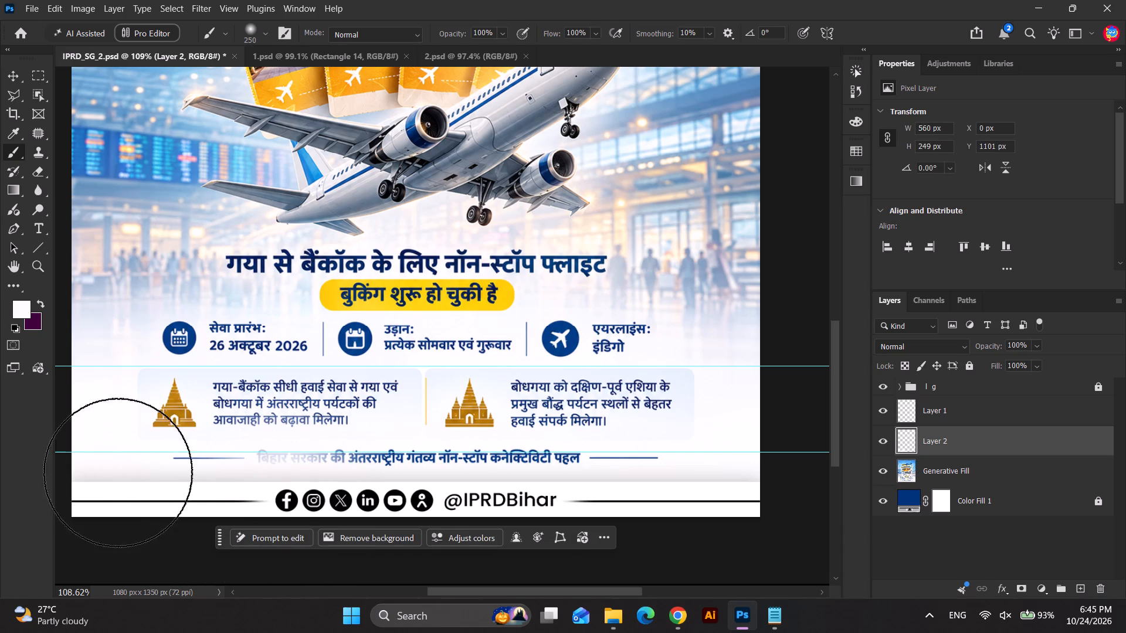
pyautogui.click(134, 451)
pyautogui.click(158, 441)
pyautogui.moveTo(167, 442); pyautogui.dragTo(628, 494)
# Brush the near-white colour softly over both temple text boxes and the remaining tagline, using a slightly smaller brush.
pyautogui.press('[')
pyautogui.click(675, 441)
pyautogui.moveTo(690, 421); pyautogui.dragTo(648, 423)
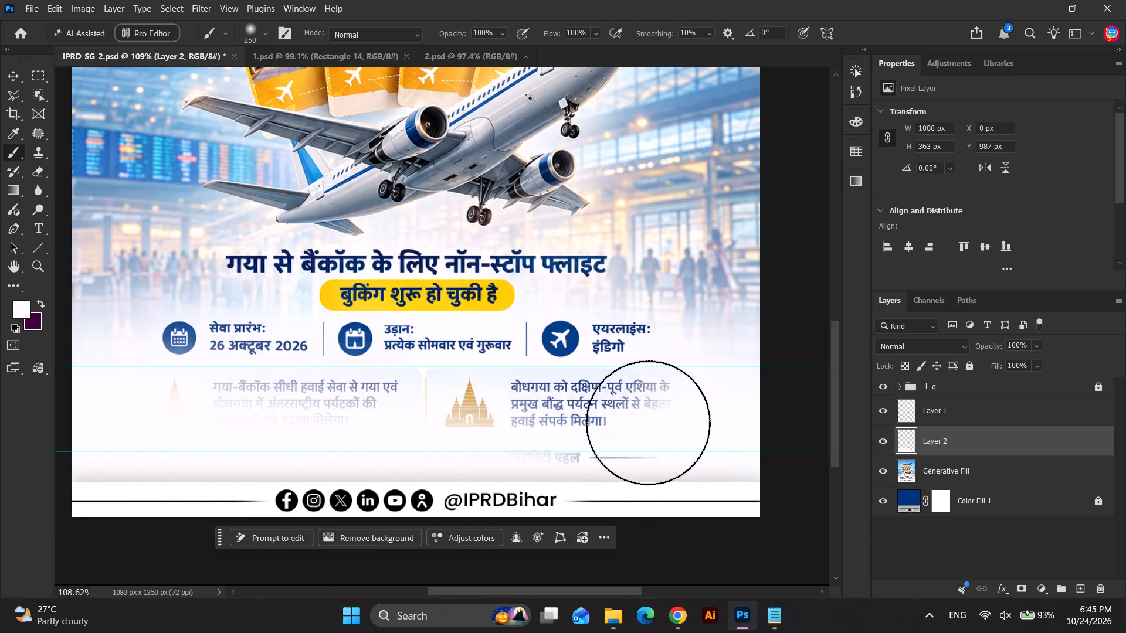
pyautogui.moveTo(648, 423); pyautogui.dragTo(256, 436)
pyautogui.click(602, 440)
# Paint out the remaining upper text lines and temple tips across the full width with a 175–200 px soft brush.
pyautogui.press('[')
pyautogui.press('[')
pyautogui.moveTo(666, 424); pyautogui.dragTo(571, 421)
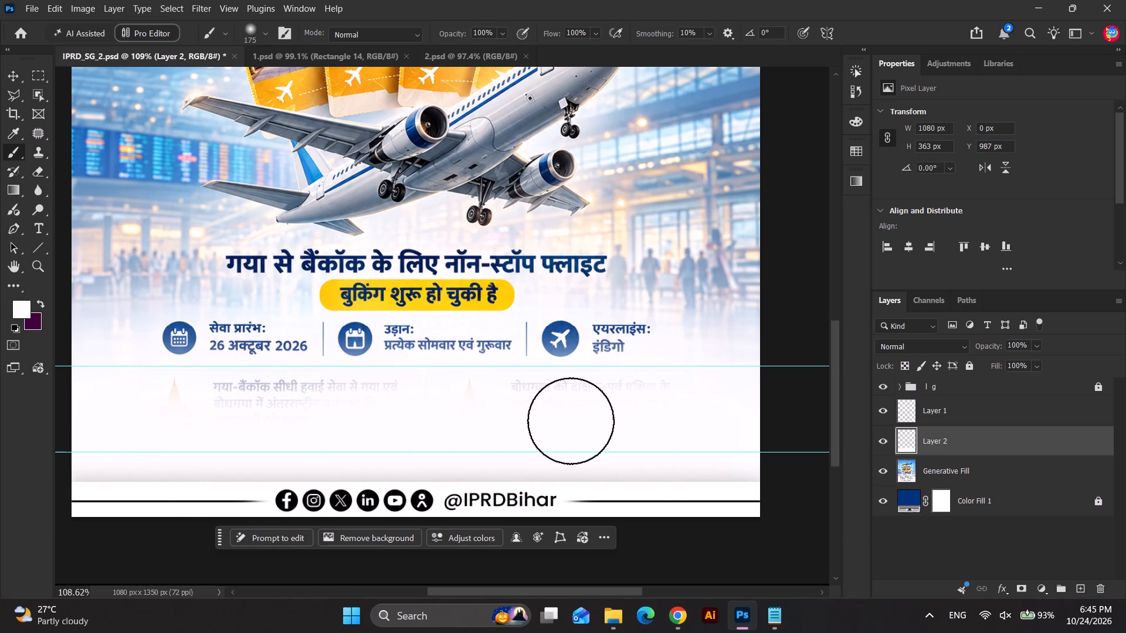
pyautogui.moveTo(571, 421); pyautogui.dragTo(23, 420)
pyautogui.press(']')
pyautogui.moveTo(299, 423); pyautogui.dragTo(0, 422)
pyautogui.moveTo(243, 415); pyautogui.dragTo(302, 424)
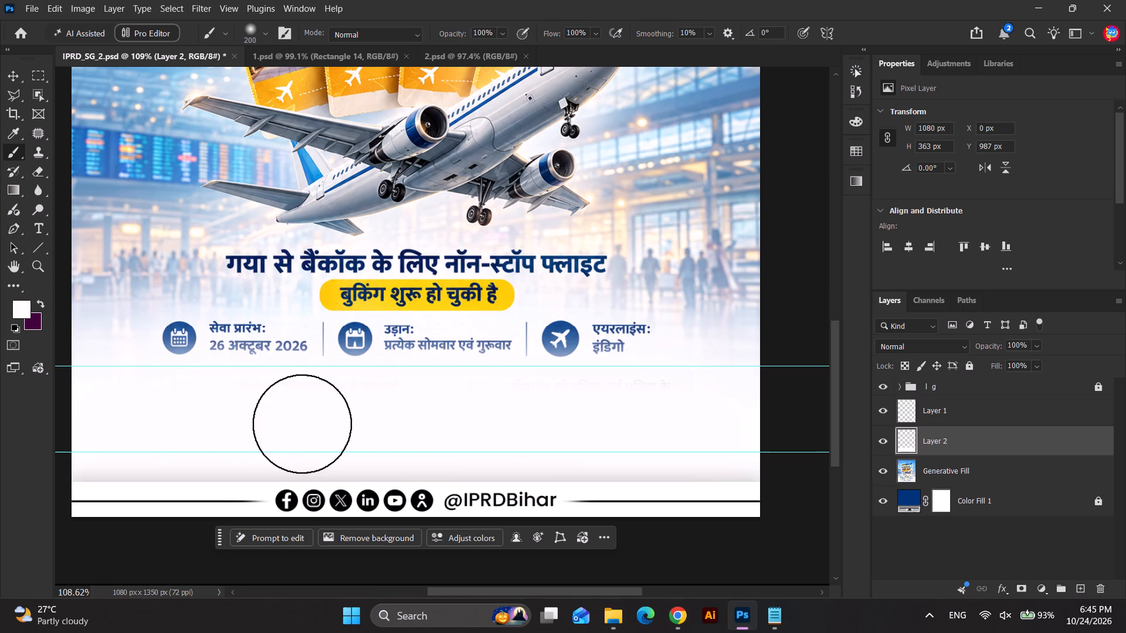
pyautogui.moveTo(302, 424); pyautogui.dragTo(521, 424)
pyautogui.moveTo(394, 425); pyautogui.dragTo(761, 422)
pyautogui.moveTo(621, 428); pyautogui.dragTo(778, 421)
pyautogui.moveTo(686, 433); pyautogui.dragTo(413, 425)
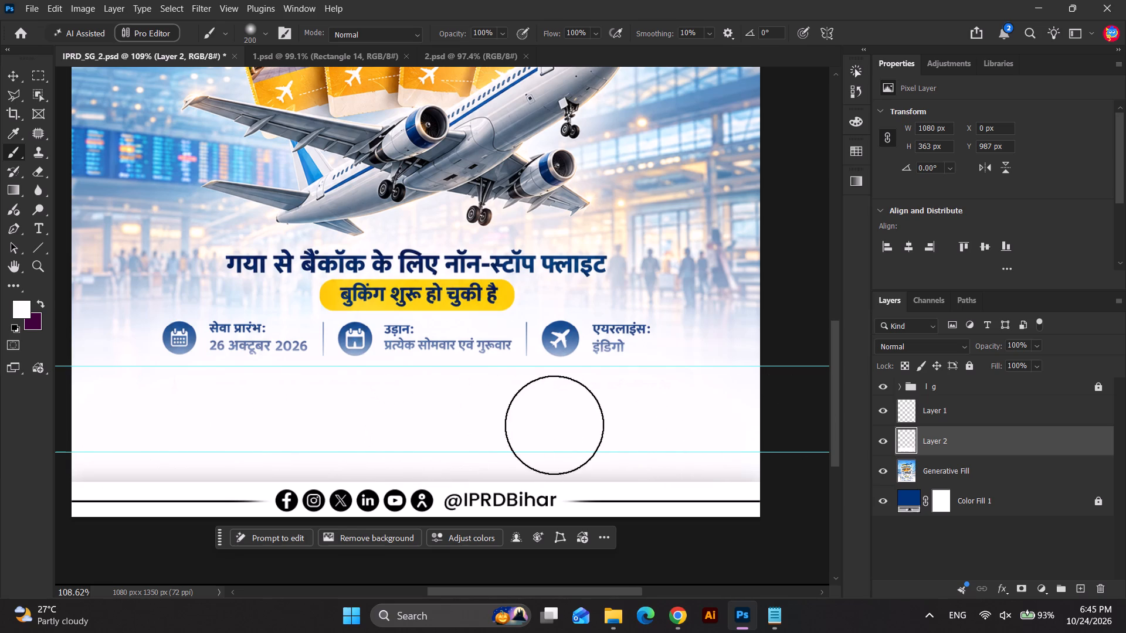
pyautogui.click(576, 423)
pyautogui.click(576, 438)
pyautogui.click(690, 465)
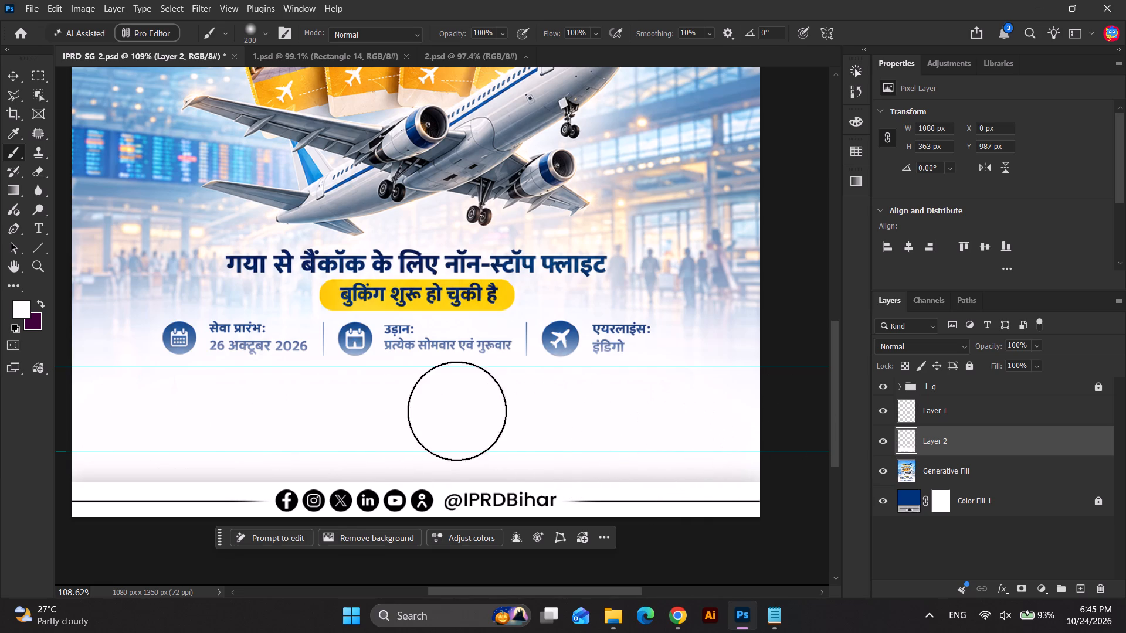
# Brush over the service start date and its calendar icon in the details row with a 150 px soft brush.
pyautogui.scroll(1, 324, 386)
pyautogui.press('[')
pyautogui.press('[')
pyautogui.click(156, 366)
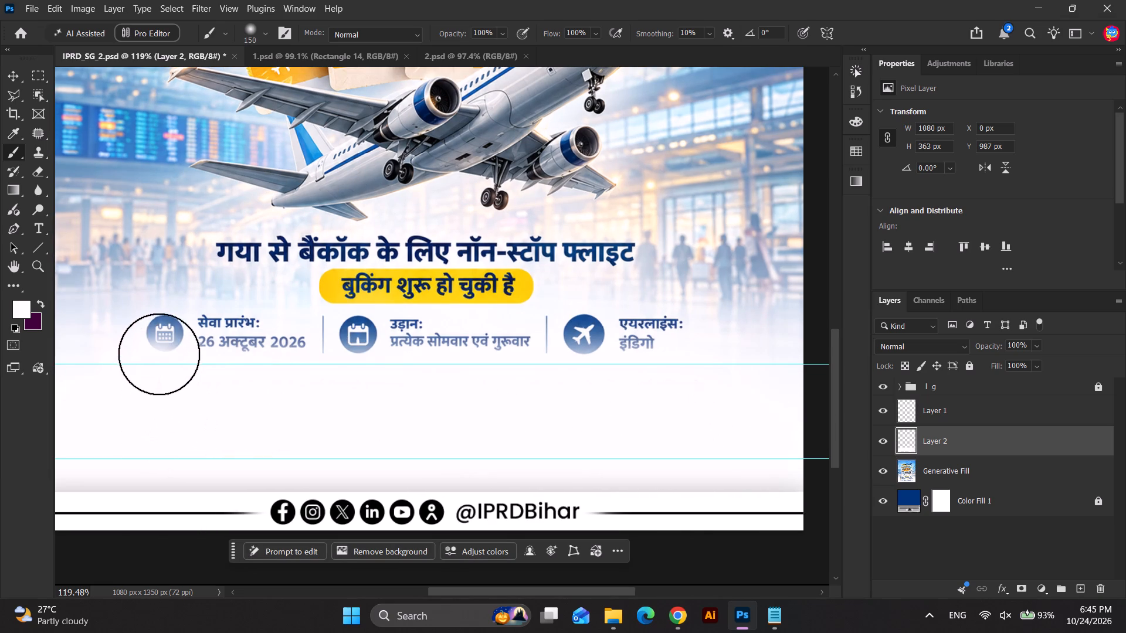
pyautogui.click(159, 353)
pyautogui.moveTo(161, 345); pyautogui.dragTo(337, 366)
pyautogui.moveTo(282, 355); pyautogui.dragTo(277, 354)
pyautogui.moveTo(272, 349); pyautogui.dragTo(0, 349)
pyautogui.moveTo(249, 345); pyautogui.dragTo(49, 348)
pyautogui.click(161, 339)
pyautogui.click(162, 343)
# Brush near-white over the flight-days and airline items of the details row, including their round icons.
pyautogui.moveTo(171, 345); pyautogui.dragTo(529, 353)
pyautogui.press('[')
pyautogui.moveTo(517, 359); pyautogui.dragTo(670, 343)
pyautogui.click(670, 343)
pyautogui.moveTo(670, 343); pyautogui.dragTo(310, 389)
pyautogui.press(']')
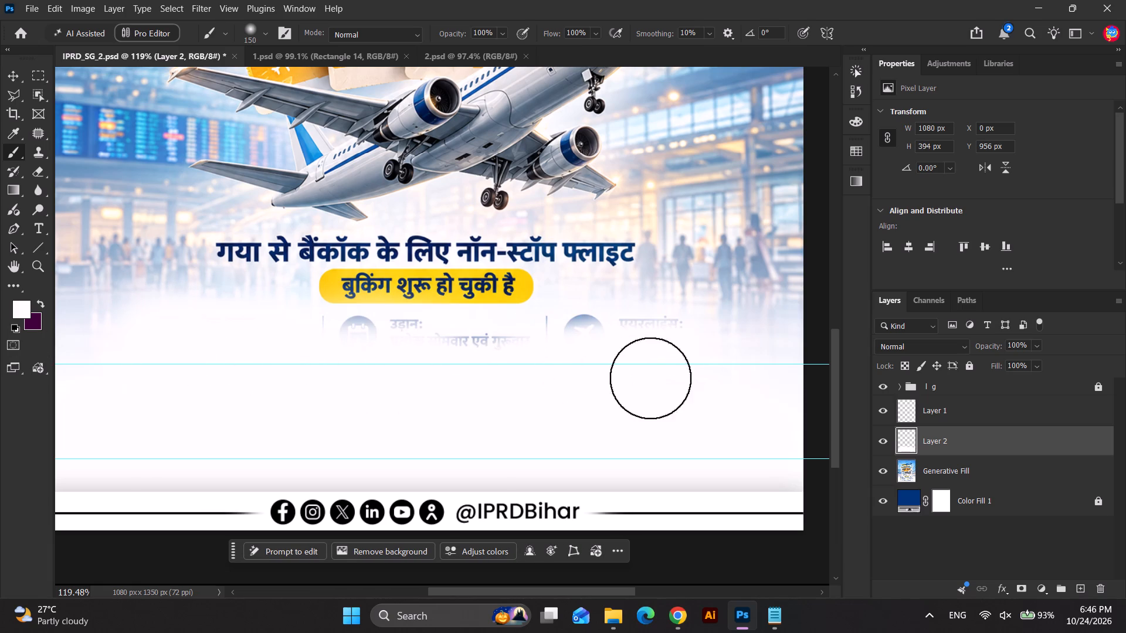
pyautogui.press(']')
pyautogui.moveTo(760, 372); pyautogui.dragTo(612, 382)
pyautogui.press('[')
pyautogui.press('[')
pyautogui.moveTo(656, 346); pyautogui.dragTo(405, 363)
pyautogui.moveTo(474, 352); pyautogui.dragTo(60, 352)
# Clean away the leftover calendar icon, divider and flight-days text below the yellow booking banner with a 150 px brush.
pyautogui.scroll(4, 347, 359)
pyautogui.press('[')
pyautogui.press(']')
pyautogui.press(']')
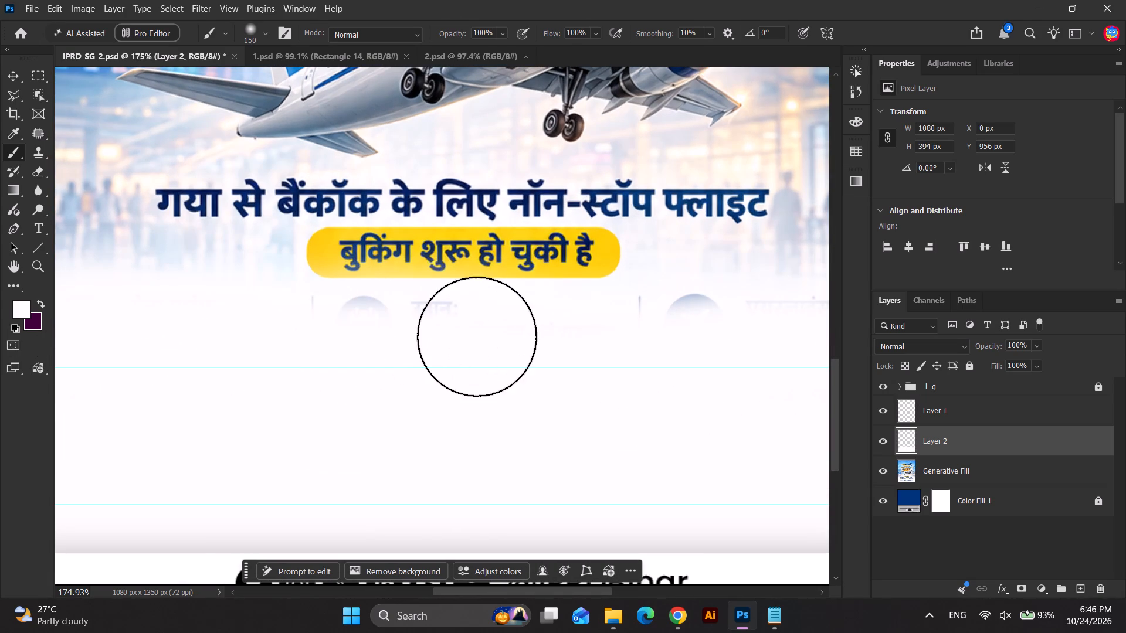
pyautogui.moveTo(471, 345); pyautogui.dragTo(80, 357)
pyautogui.moveTo(400, 350); pyautogui.dragTo(147, 345)
pyautogui.moveTo(198, 348); pyautogui.dragTo(568, 353)
pyautogui.moveTo(459, 348); pyautogui.dragTo(295, 341)
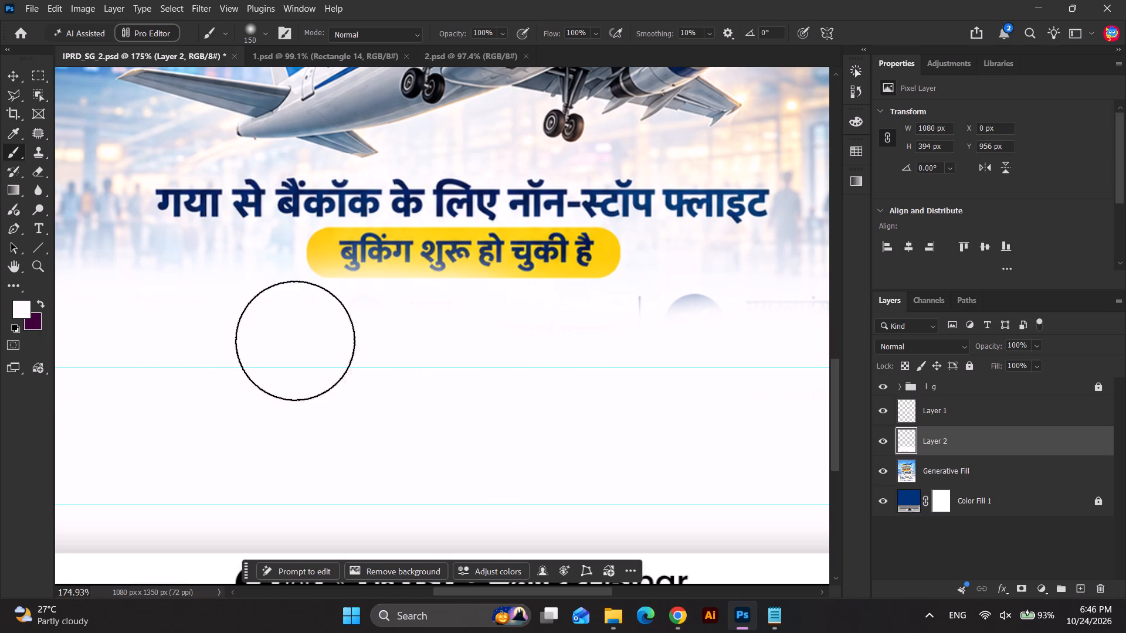
pyautogui.moveTo(295, 341); pyautogui.dragTo(204, 341)
# Paint out the last traces of the airline icon, divider and text, blending the area around them into the near-white background.
pyautogui.moveTo(604, 343); pyautogui.dragTo(720, 326)
pyautogui.click(697, 336)
pyautogui.scroll(-4, 553, 375)
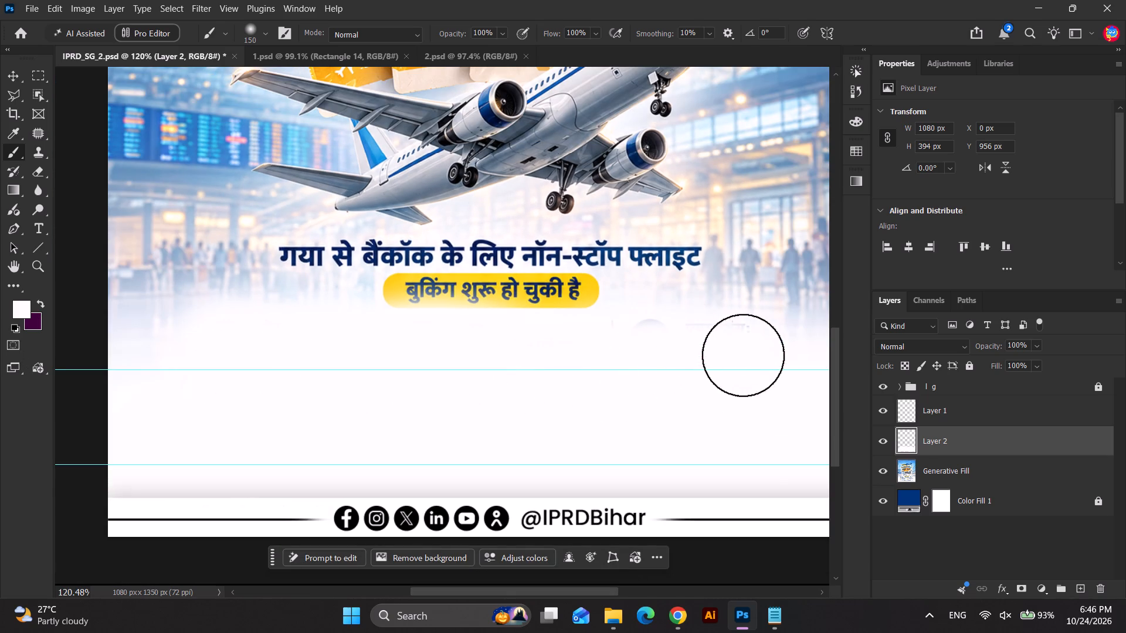
pyautogui.moveTo(740, 352); pyautogui.dragTo(576, 373)
pyautogui.moveTo(686, 353); pyautogui.dragTo(581, 375)
pyautogui.moveTo(641, 348); pyautogui.dragTo(633, 356)
pyautogui.moveTo(628, 350); pyautogui.dragTo(609, 356)
pyautogui.moveTo(635, 349); pyautogui.dragTo(639, 349)
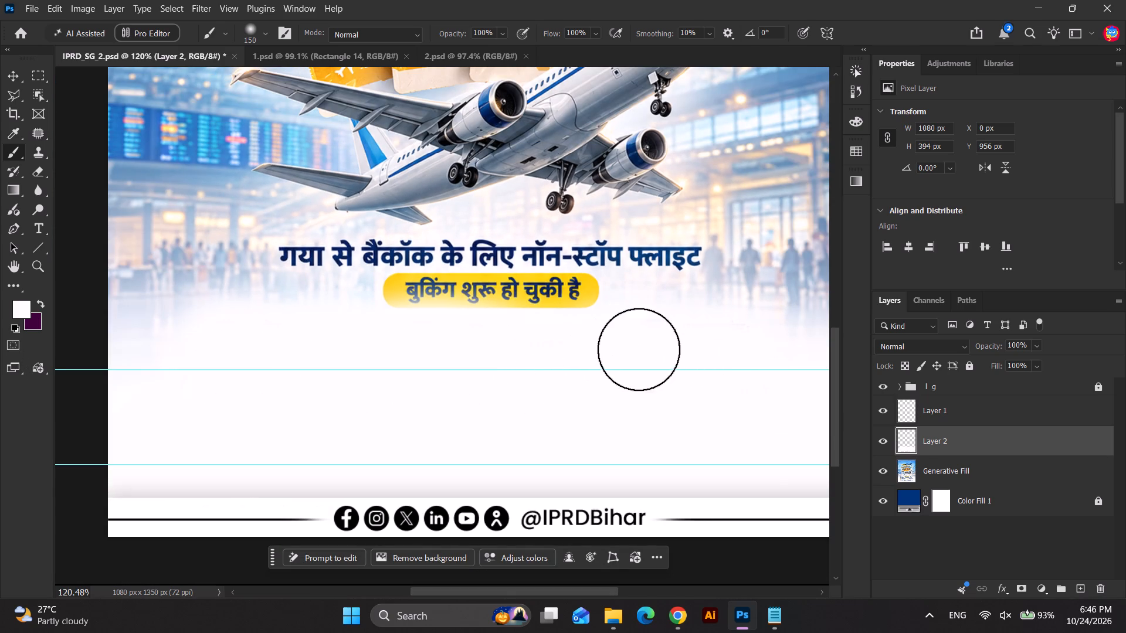
pyautogui.moveTo(639, 349); pyautogui.dragTo(678, 387)
pyautogui.moveTo(710, 360); pyautogui.dragTo(725, 364)
pyautogui.click(743, 359)
pyautogui.moveTo(740, 360); pyautogui.dragTo(735, 366)
# Enlarge the soft brush to 300 px and dab near-white on the left edge of the cleared lower area.
pyautogui.scroll(-4, 684, 406)
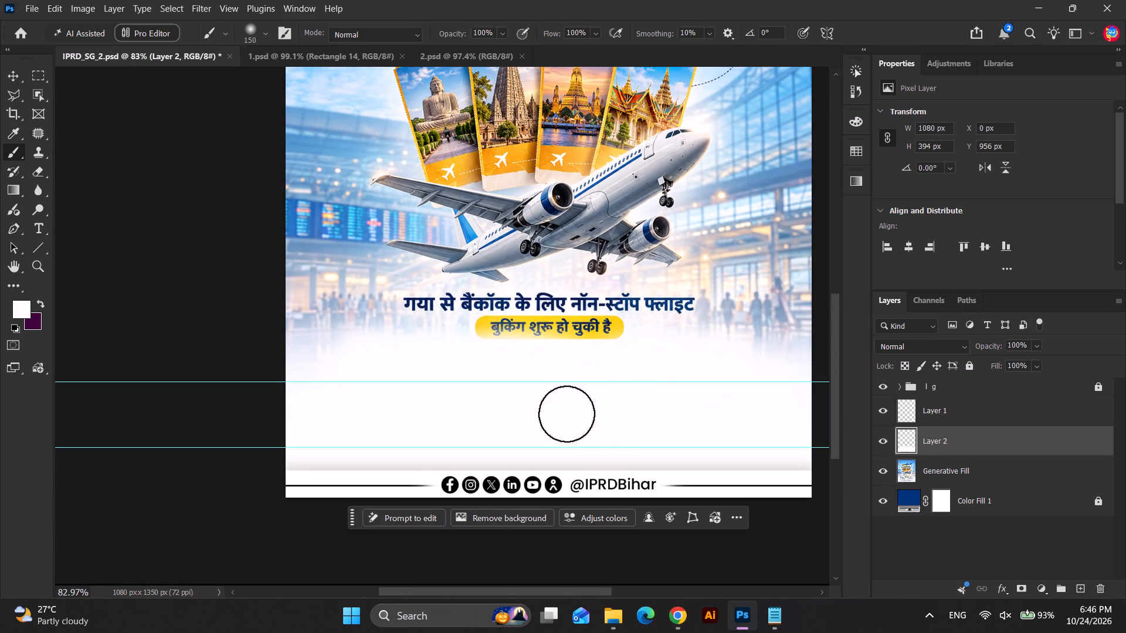
pyautogui.press(']')
pyautogui.press(']')
pyautogui.press(']')
pyautogui.press(']')
pyautogui.click(323, 384)
pyautogui.scroll(-4, 209, 373)
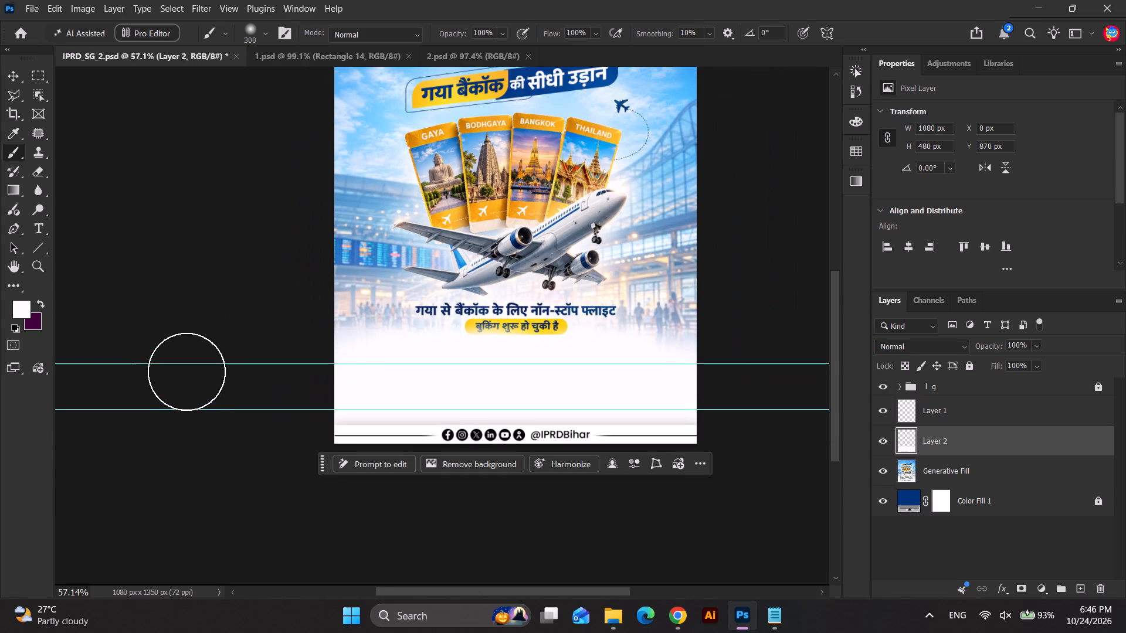
pyautogui.scroll(-3, 216, 408)
# Switch to the Move tool, deselect the layer and undo the most recent changes to the painted-out area.
pyautogui.click(16, 80)
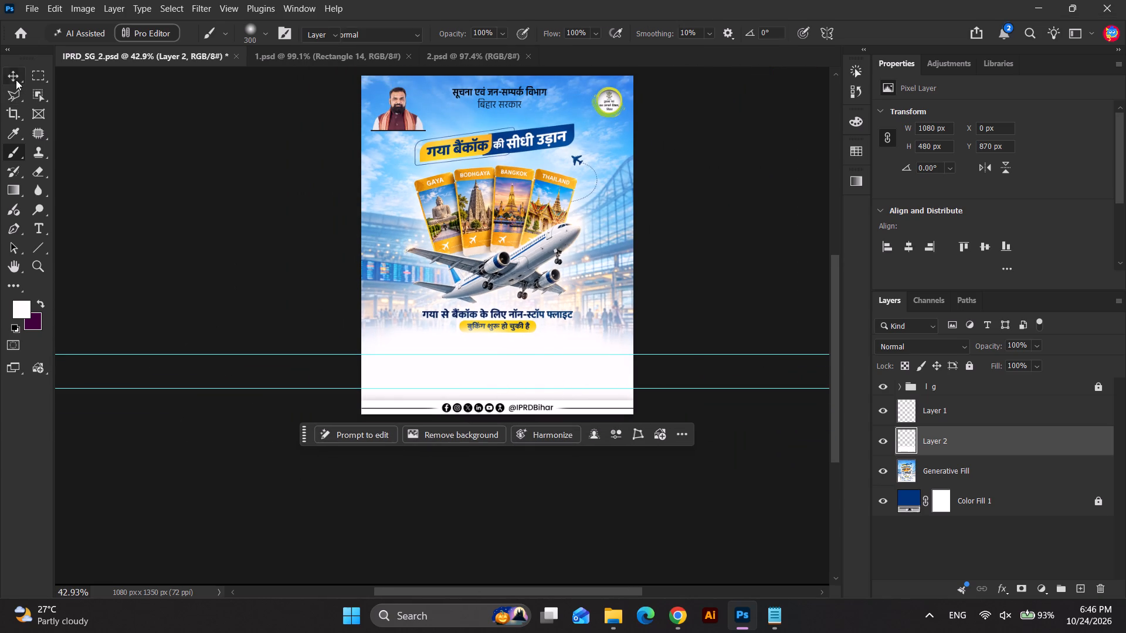
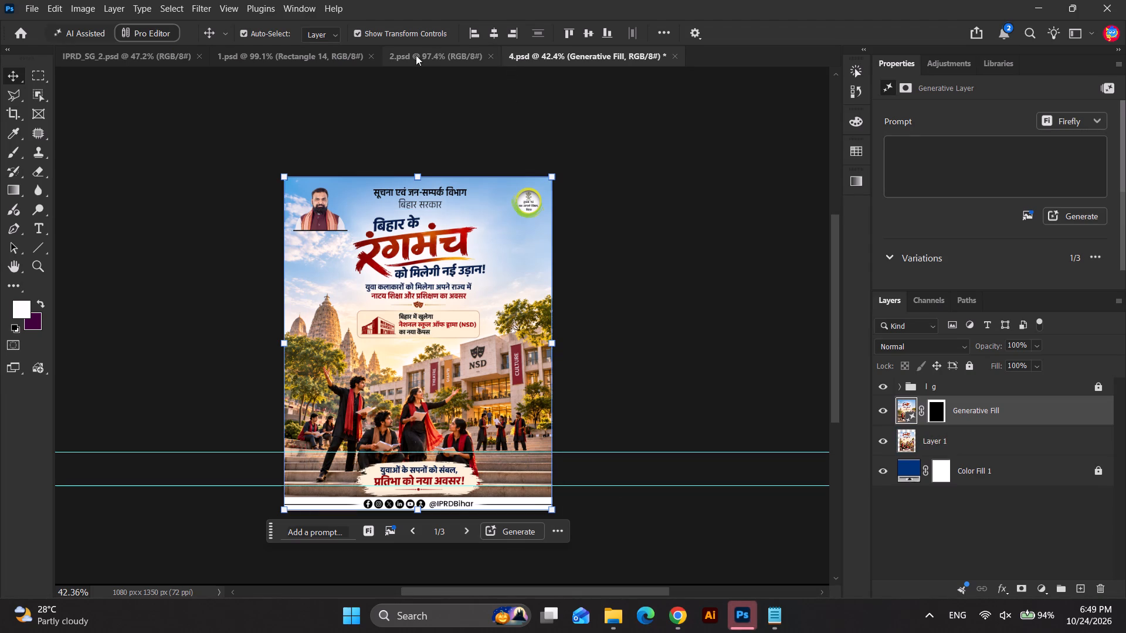
pyautogui.click(169, 52)
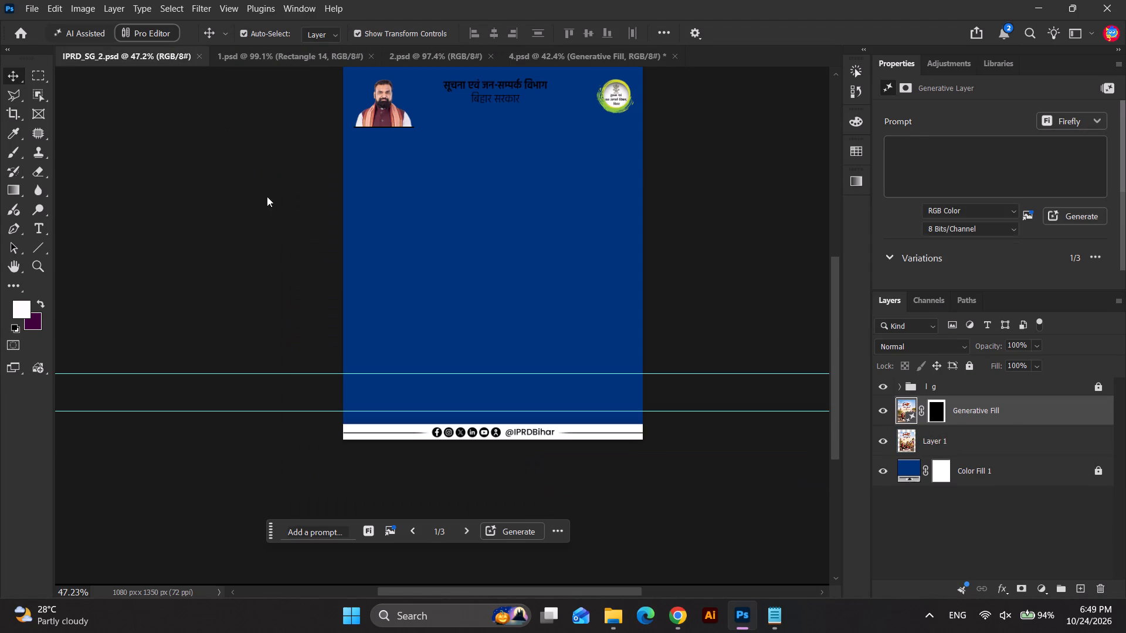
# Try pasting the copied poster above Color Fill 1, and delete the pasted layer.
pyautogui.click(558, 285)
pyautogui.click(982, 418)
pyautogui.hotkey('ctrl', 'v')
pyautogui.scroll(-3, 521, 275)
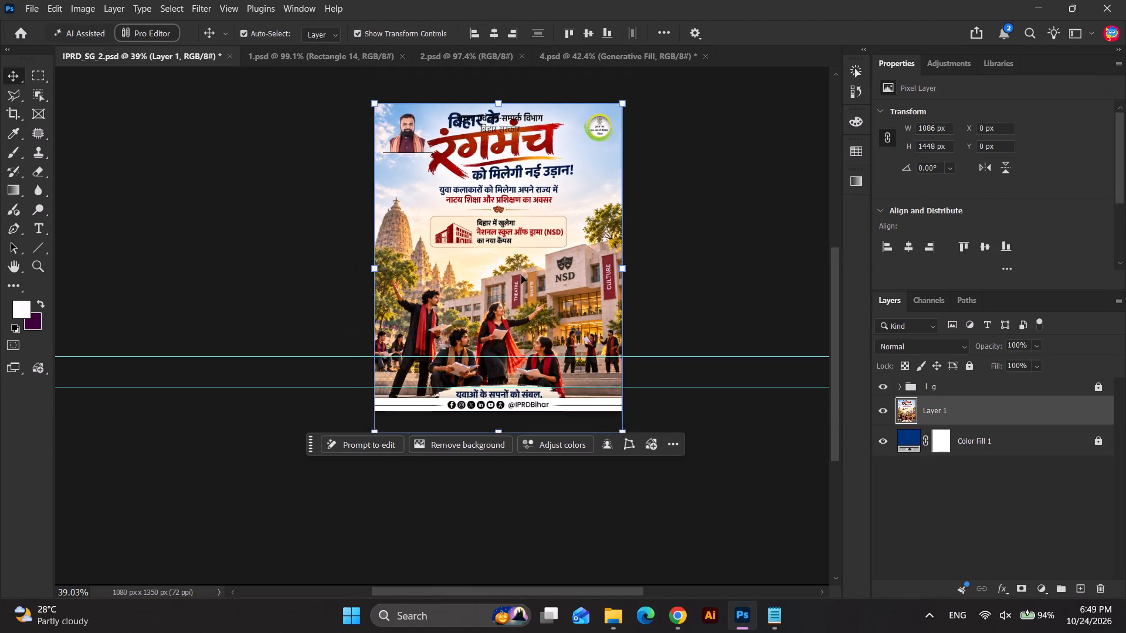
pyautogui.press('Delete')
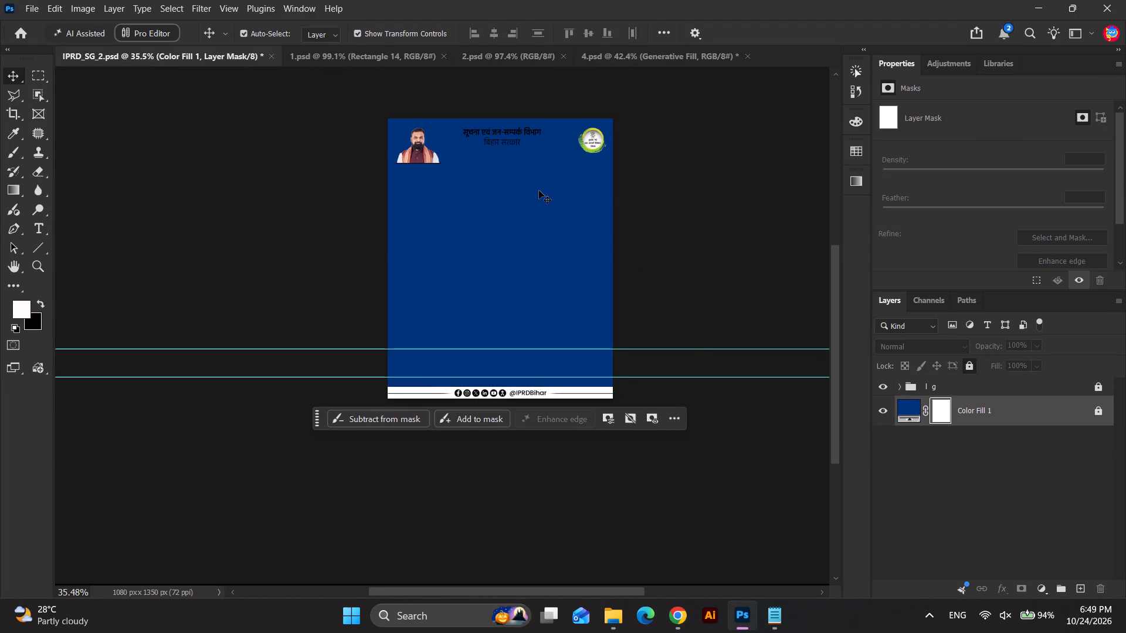
# Copy the Gaya–Bangkok poster again from Chrome and paste it above Color Fill 1 in IPRD_SG_2.psd.
pyautogui.hotkey('alt', 'Tab')
pyautogui.rightClick(560, 230)
pyautogui.click(601, 293)
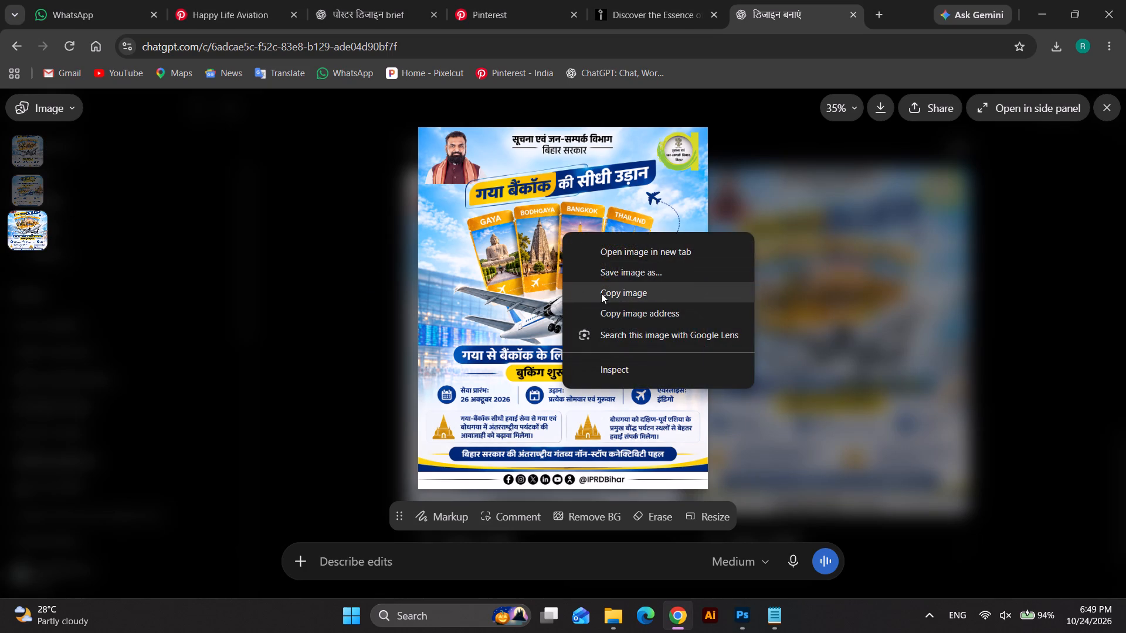
pyautogui.hotkey('alt', 'Tab')
pyautogui.click(498, 305)
pyautogui.click(975, 424)
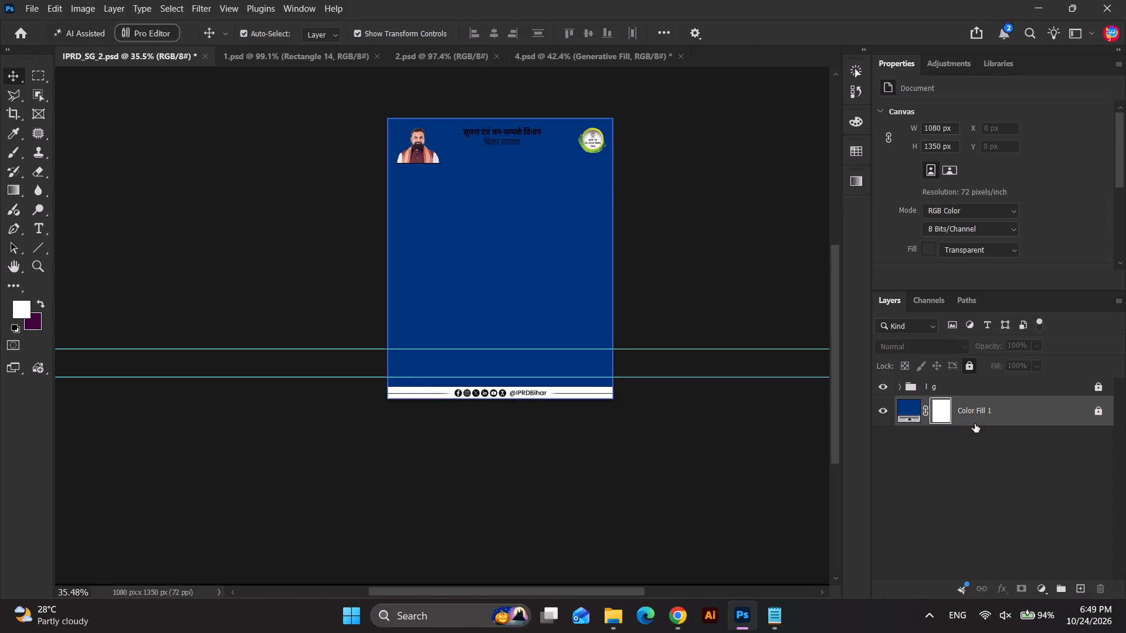
pyautogui.hotkey('ctrl', 'v')
# Scale the pasted poster to about 1070 × 1336 px with its top edge about 45 px down the canvas, and centre it horizontally.
pyautogui.scroll(3, 511, 152)
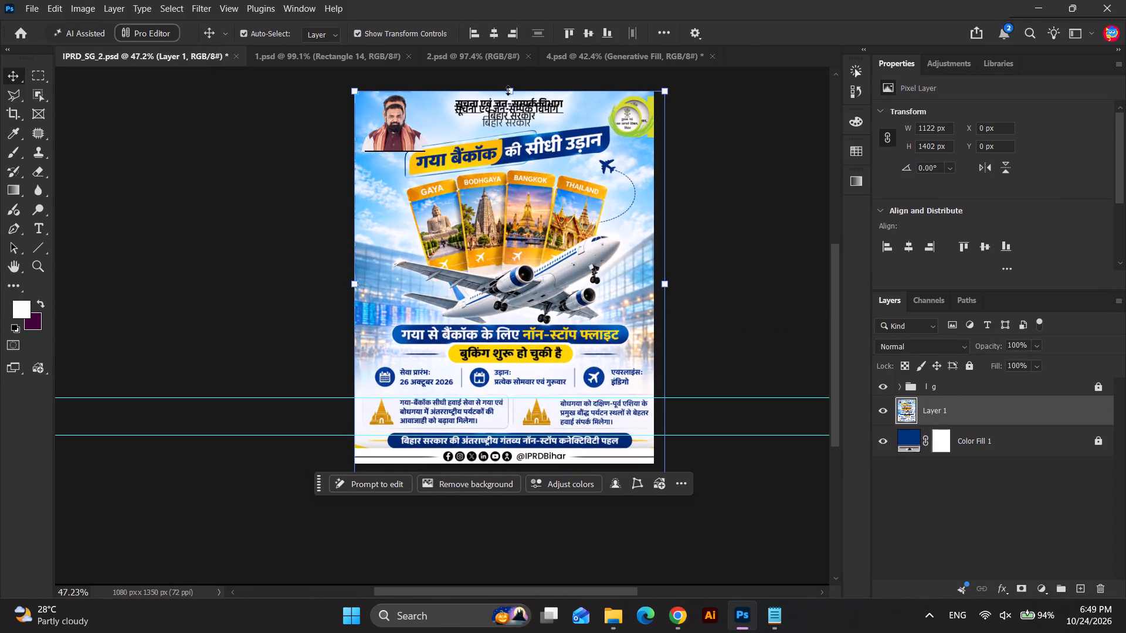
pyautogui.moveTo(508, 89); pyautogui.dragTo(503, 104)
pyautogui.press('Return')
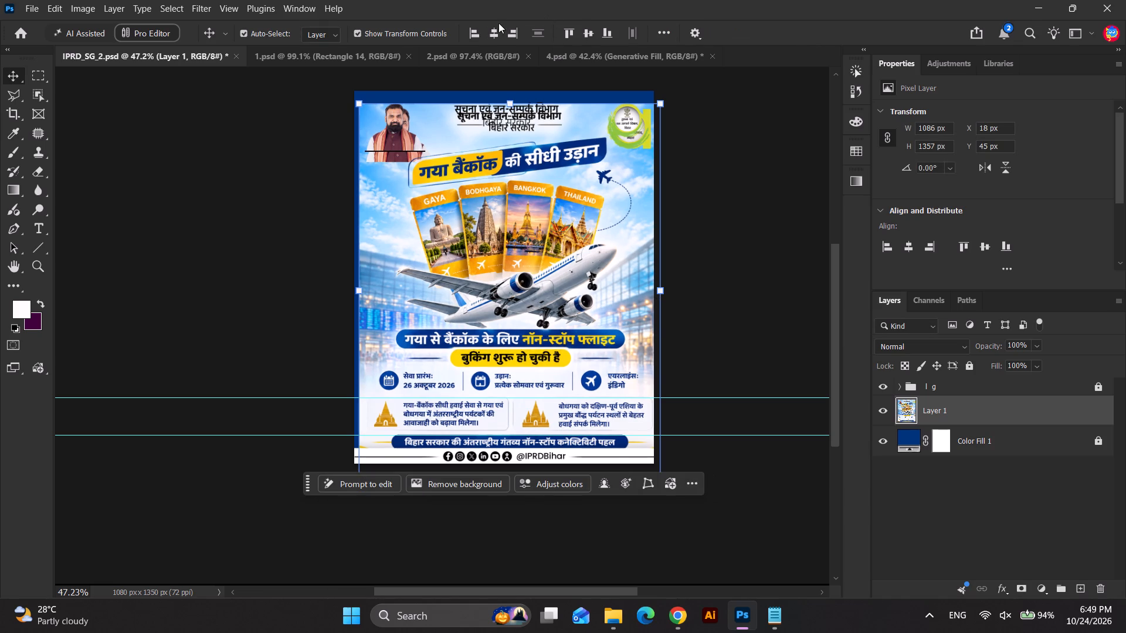
pyautogui.click(491, 29)
pyautogui.scroll(-2, 581, 314)
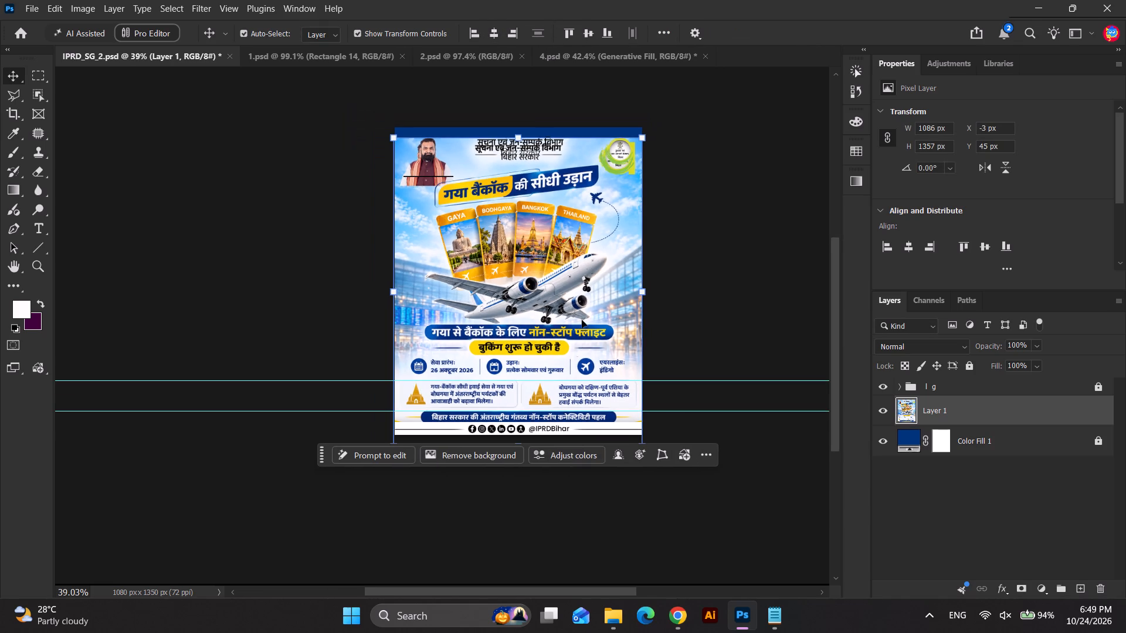
pyautogui.moveTo(327, 457); pyautogui.dragTo(326, 512)
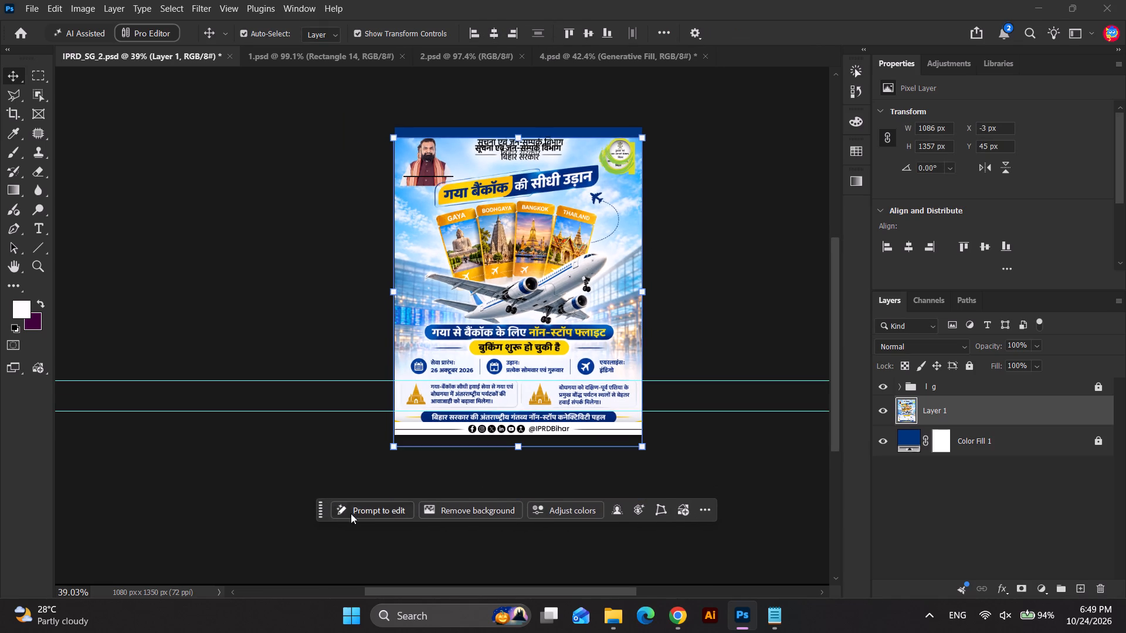
pyautogui.scroll(1, 513, 476)
pyautogui.click(525, 464)
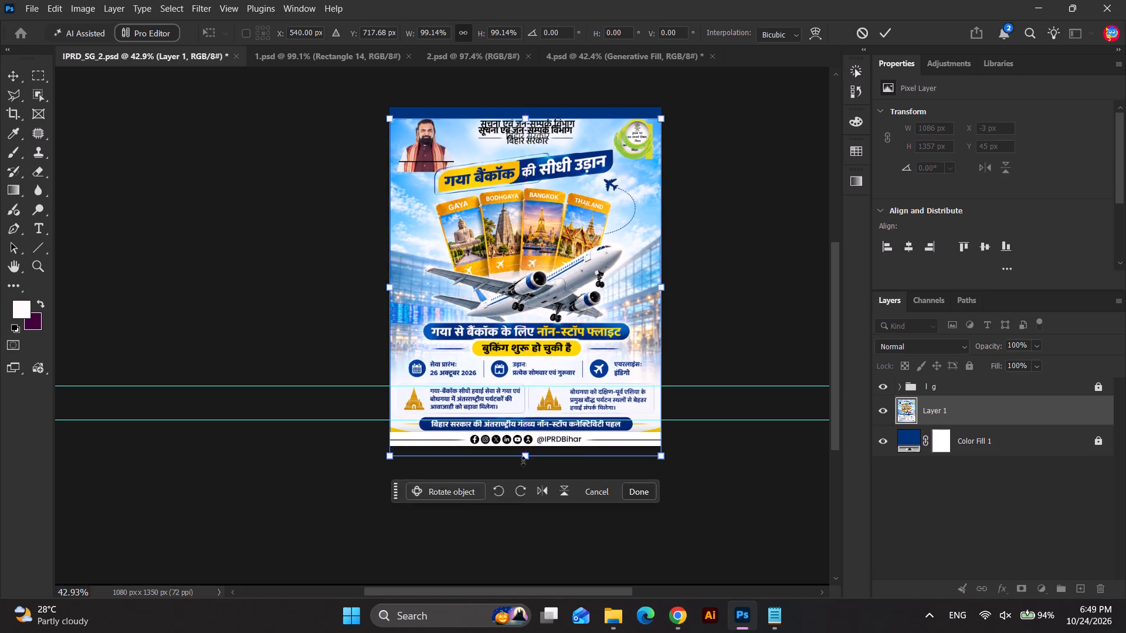
pyautogui.scroll(3, 523, 461)
pyautogui.click(547, 488)
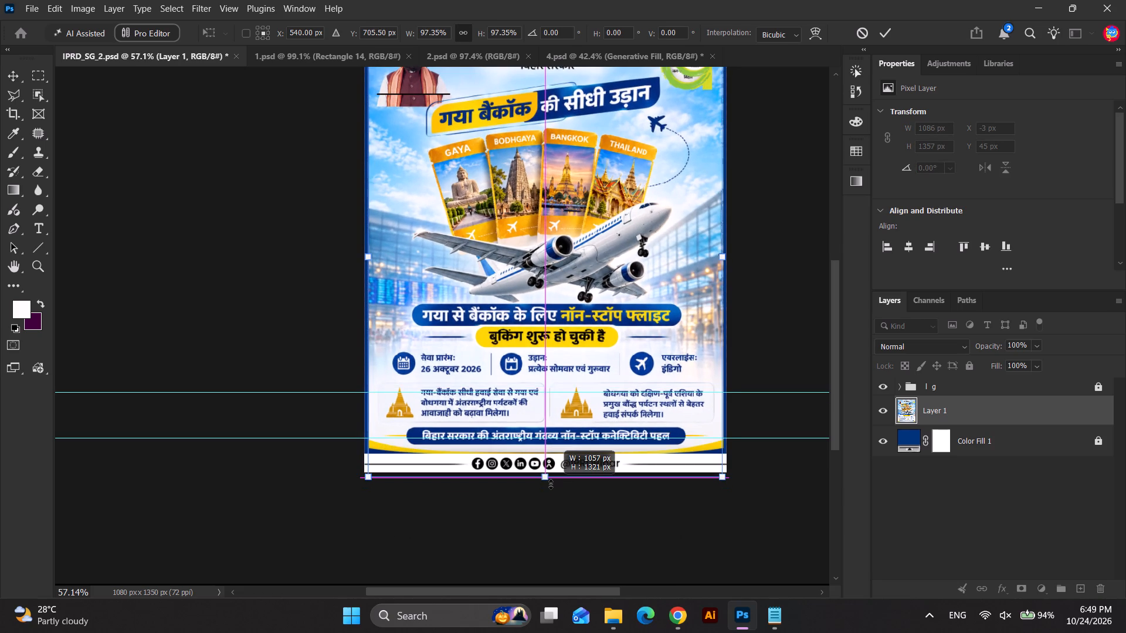
pyautogui.scroll(2, 715, 489)
pyautogui.moveTo(784, 512); pyautogui.dragTo(789, 518)
pyautogui.press('Return')
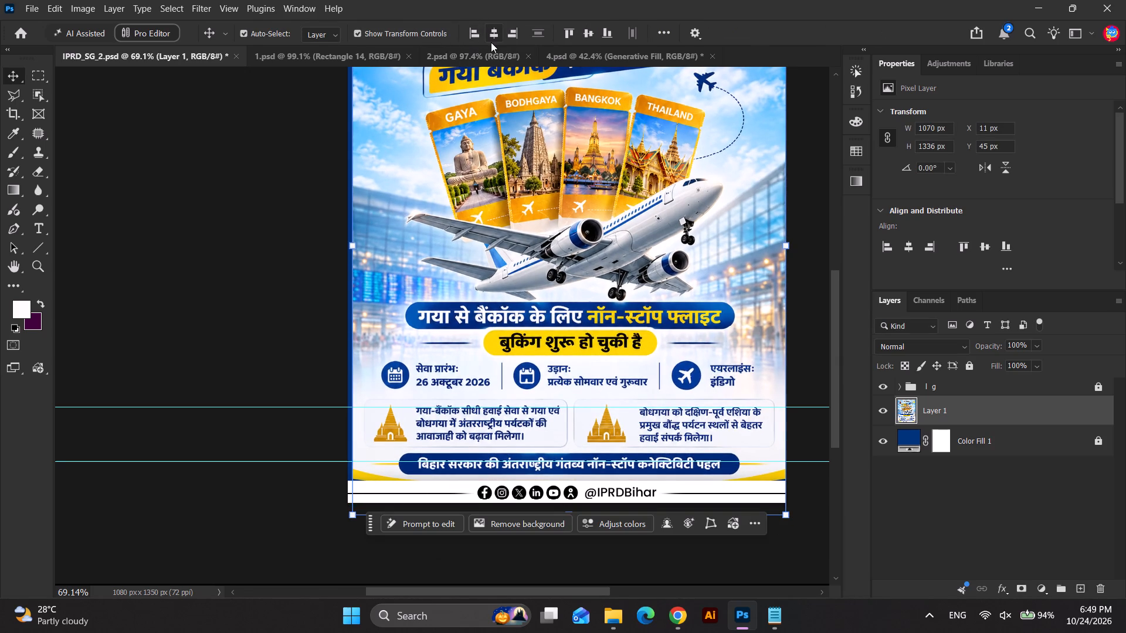
pyautogui.click(491, 42)
# Delete the poster's own footer strip from Layer 1 using a full-width rectangular selection about 77 px high, starting at Y 1284 px.
pyautogui.click(45, 82)
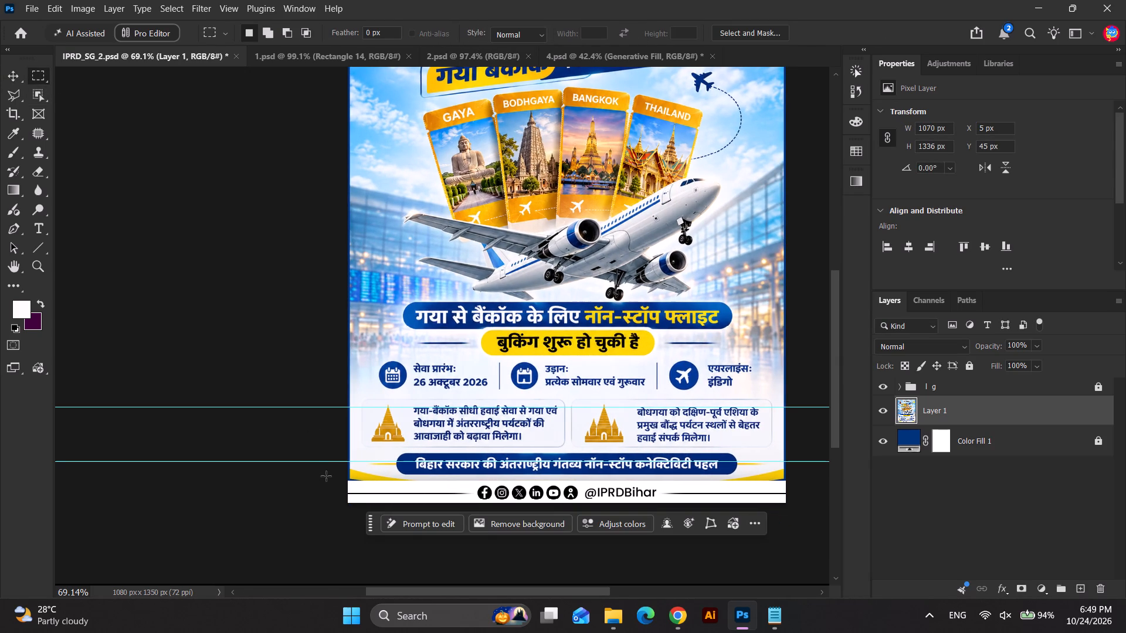
pyautogui.moveTo(332, 474); pyautogui.dragTo(805, 554)
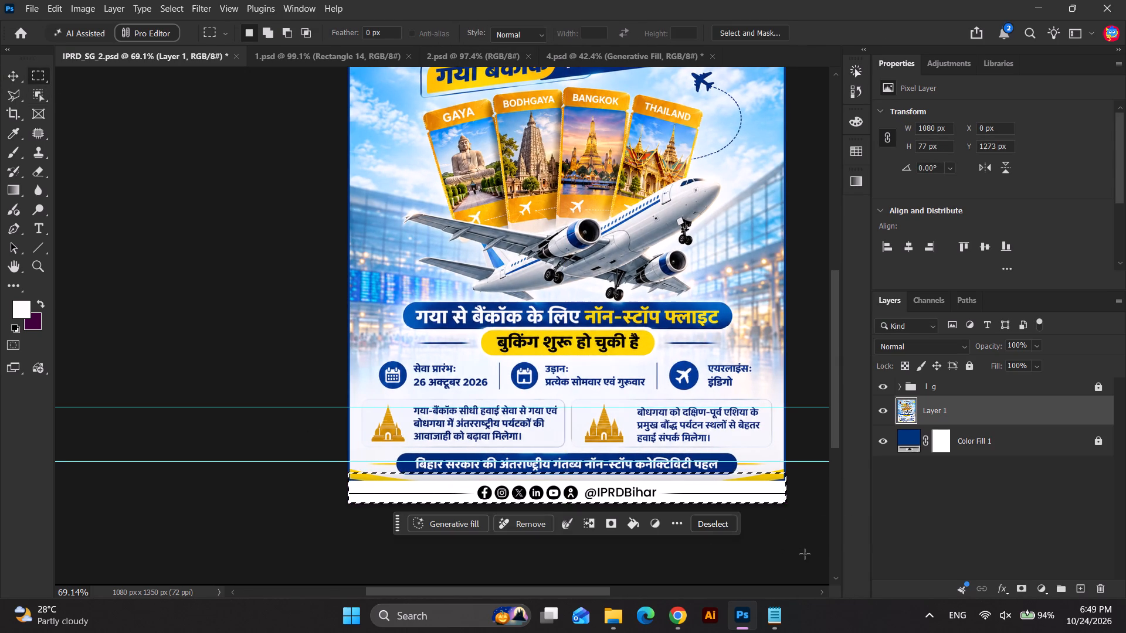
pyautogui.press('Down')
pyautogui.press('Down')
pyautogui.press('Down')
pyautogui.press('Down')
pyautogui.press('Down')
pyautogui.press('Down')
pyautogui.press('Down')
pyautogui.press('Down')
pyautogui.press('Down')
pyautogui.press('Down')
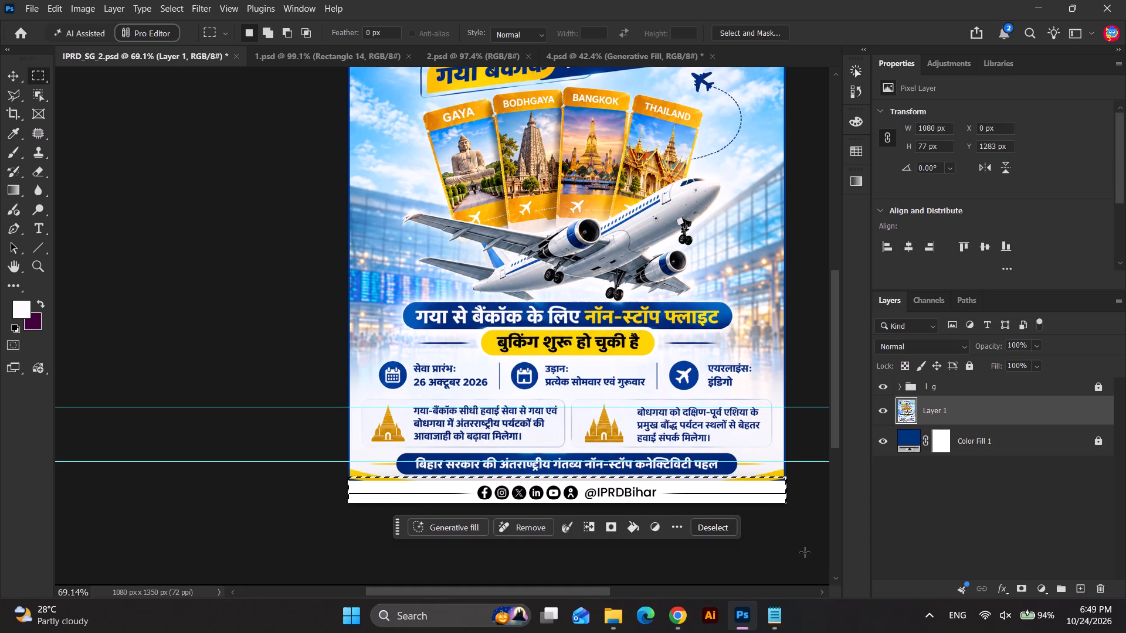
pyautogui.press('Down')
pyautogui.press('Delete')
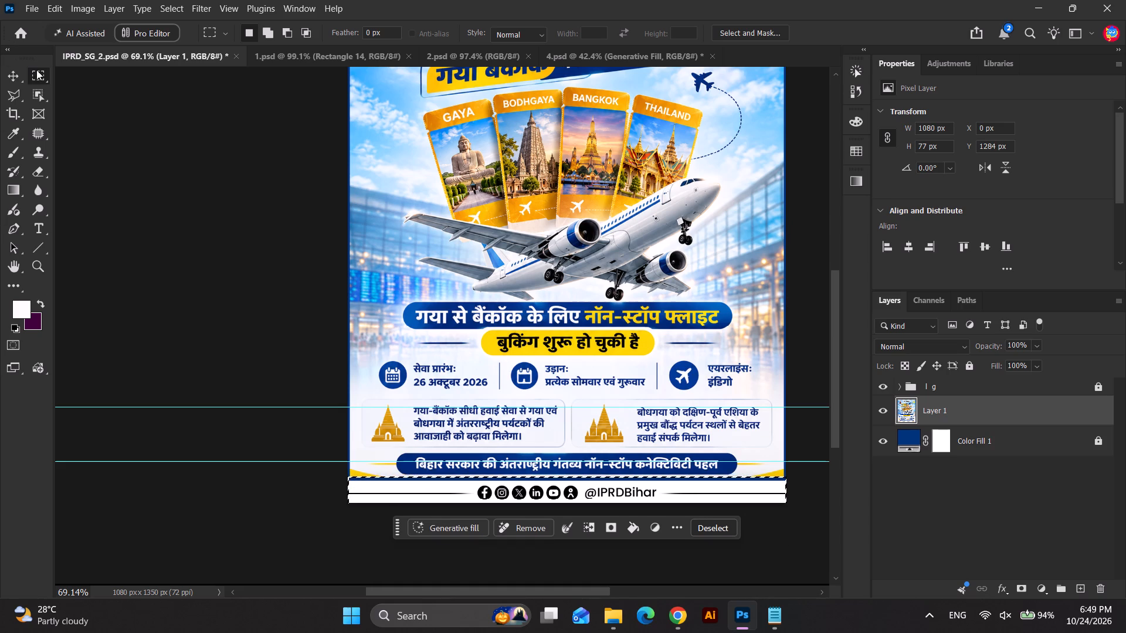
# Outline the yellow curved wedge in the poster's lower-left corner with the Polygonal Lasso and delete it from Layer 1.
pyautogui.click(11, 98)
pyautogui.scroll(2, 369, 464)
pyautogui.click(333, 461)
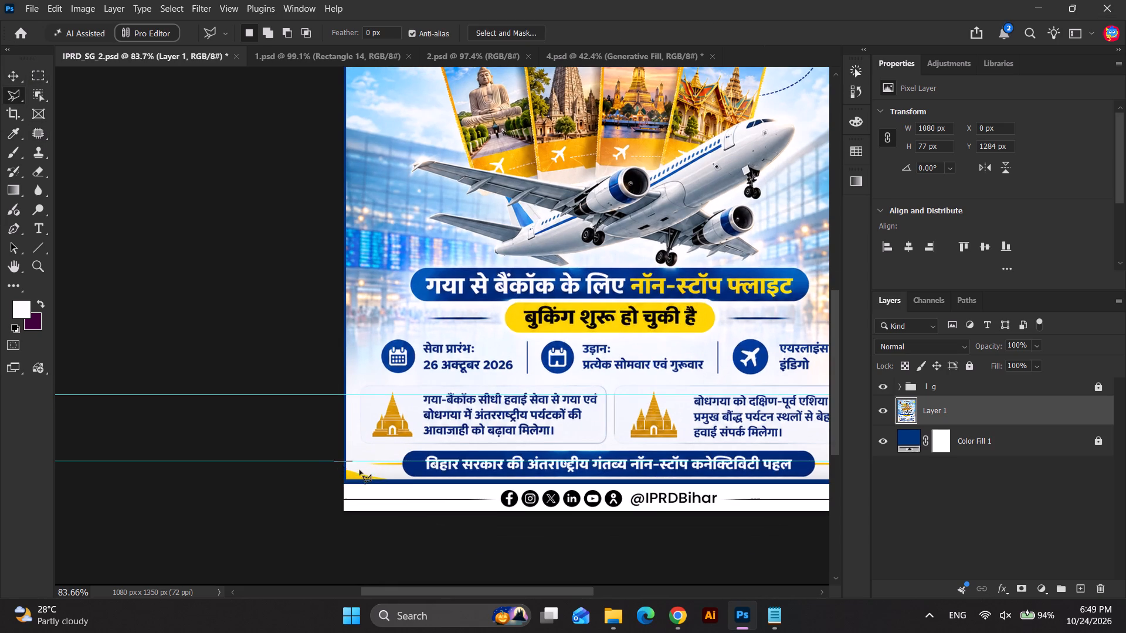
pyautogui.click(374, 474)
pyautogui.click(402, 482)
pyautogui.moveTo(403, 498); pyautogui.dragTo(372, 494)
pyautogui.click(307, 498)
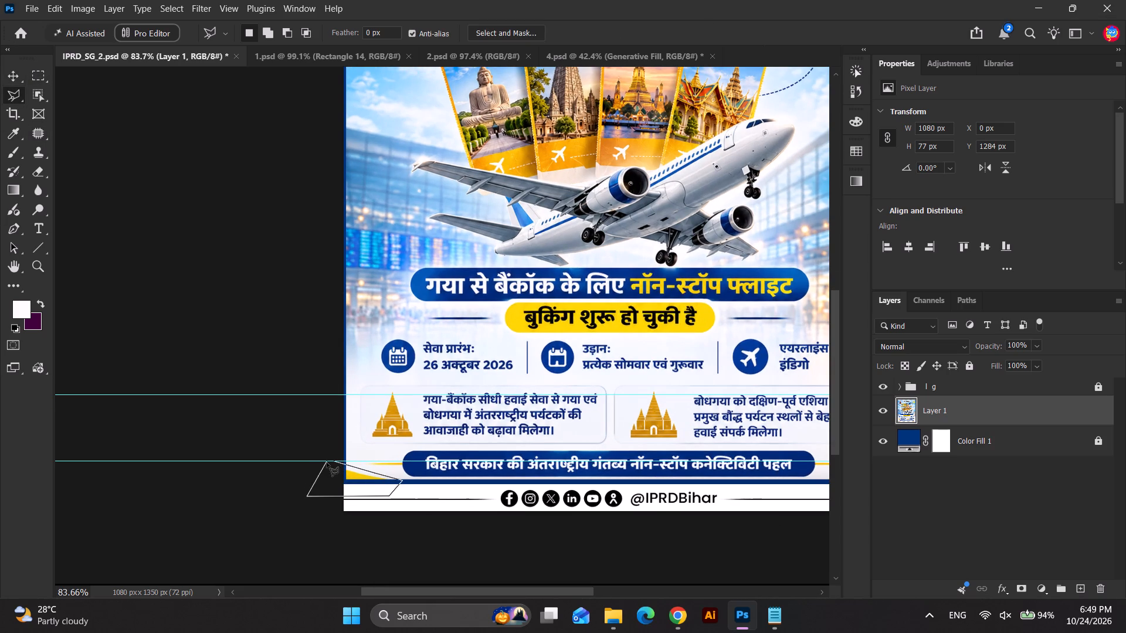
pyautogui.click(334, 463)
pyautogui.press('Delete')
pyautogui.scroll(-2, 254, 413)
pyautogui.scroll(2, 813, 474)
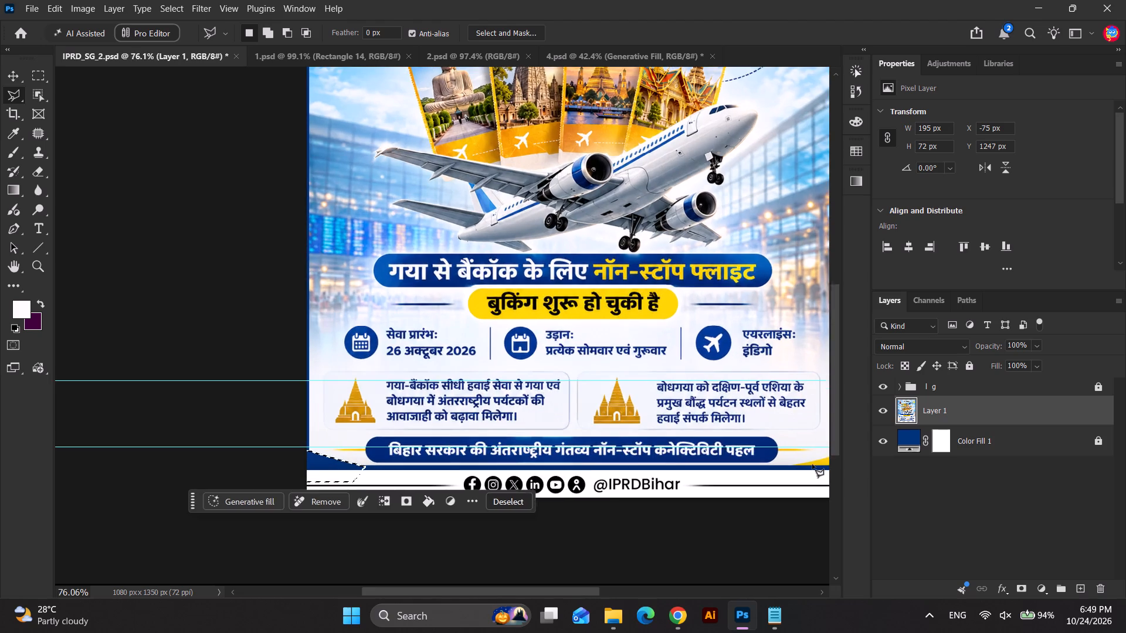
# Outline the yellow curved wedge in the poster's lower-right corner with the Polygonal Lasso and delete it from Layer 1.
pyautogui.scroll(-4, 679, 467)
pyautogui.moveTo(593, 591); pyautogui.dragTo(615, 592)
pyautogui.scroll(2, 731, 515)
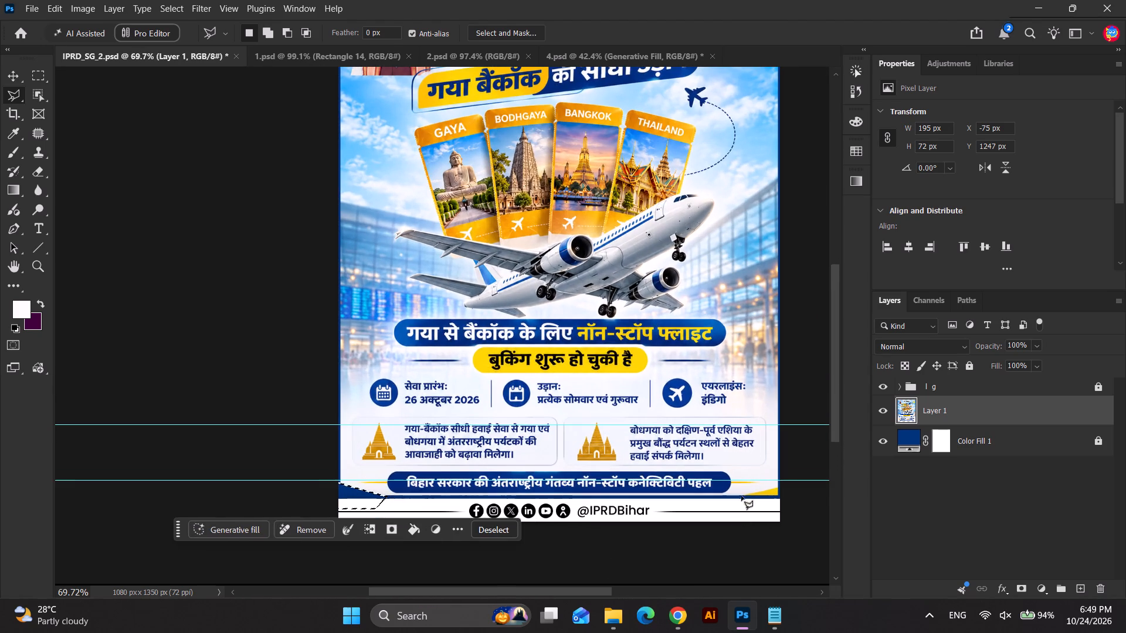
pyautogui.click(794, 476)
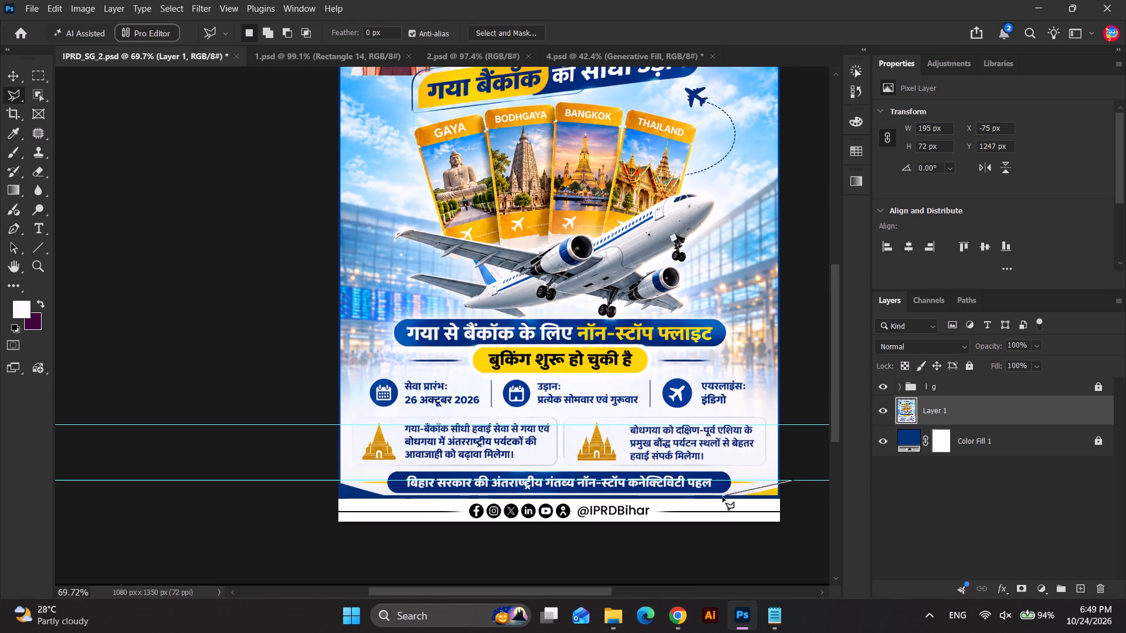
pyautogui.click(723, 497)
pyautogui.click(742, 509)
pyautogui.click(793, 507)
pyautogui.click(791, 481)
pyautogui.press('Delete')
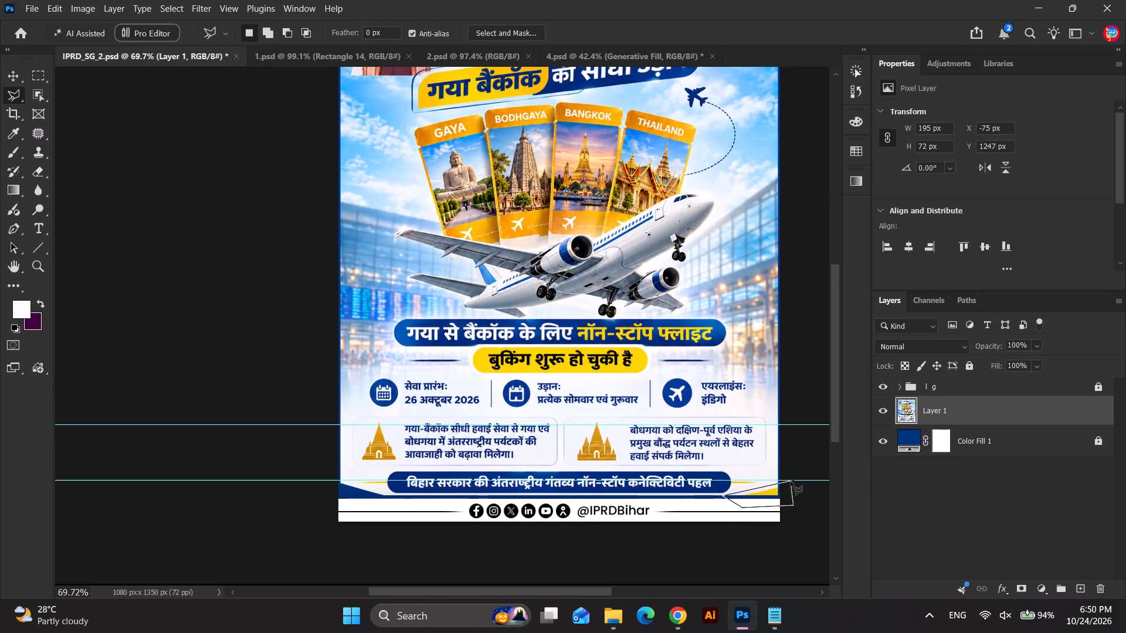
pyautogui.doubleClick(791, 481)
pyautogui.press('Delete')
# Outline the poster's own portrait area in its upper-left corner, about 316 × 287 px, with the Polygonal Lasso and delete it from Layer 1.
pyautogui.scroll(-6, 727, 443)
pyautogui.scroll(3, 588, 236)
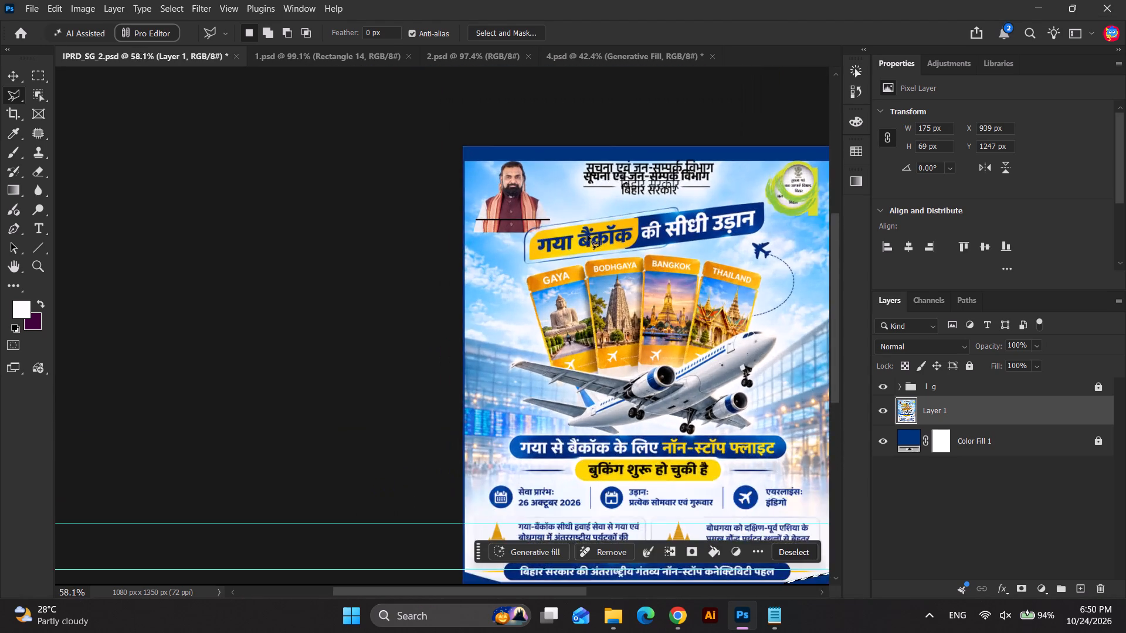
pyautogui.scroll(6, 588, 236)
pyautogui.click(538, 138)
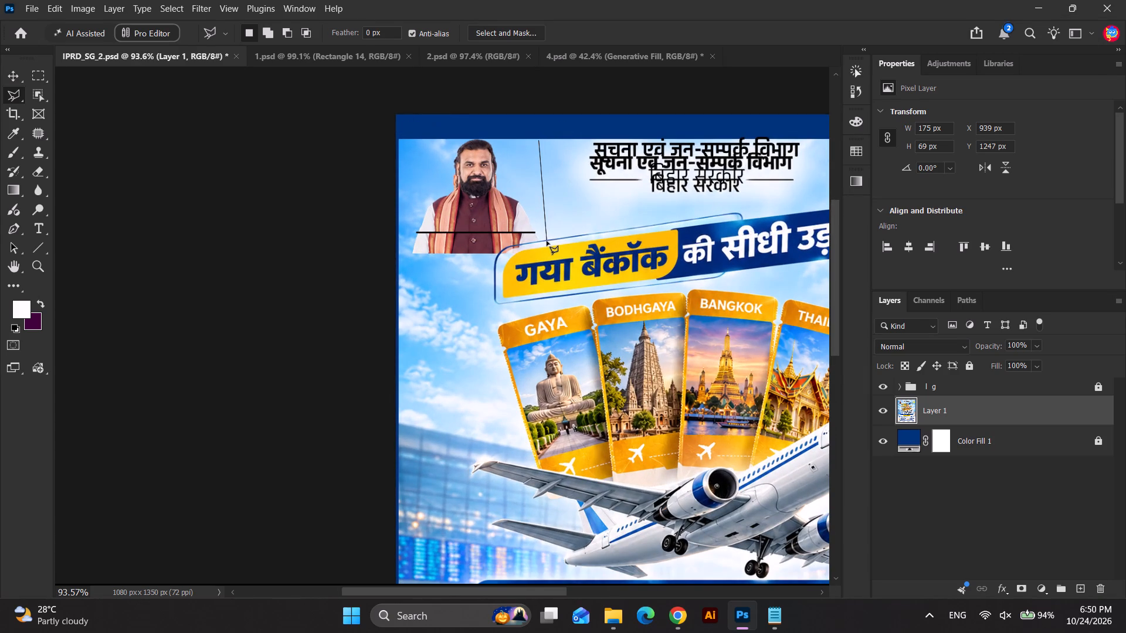
pyautogui.click(547, 241)
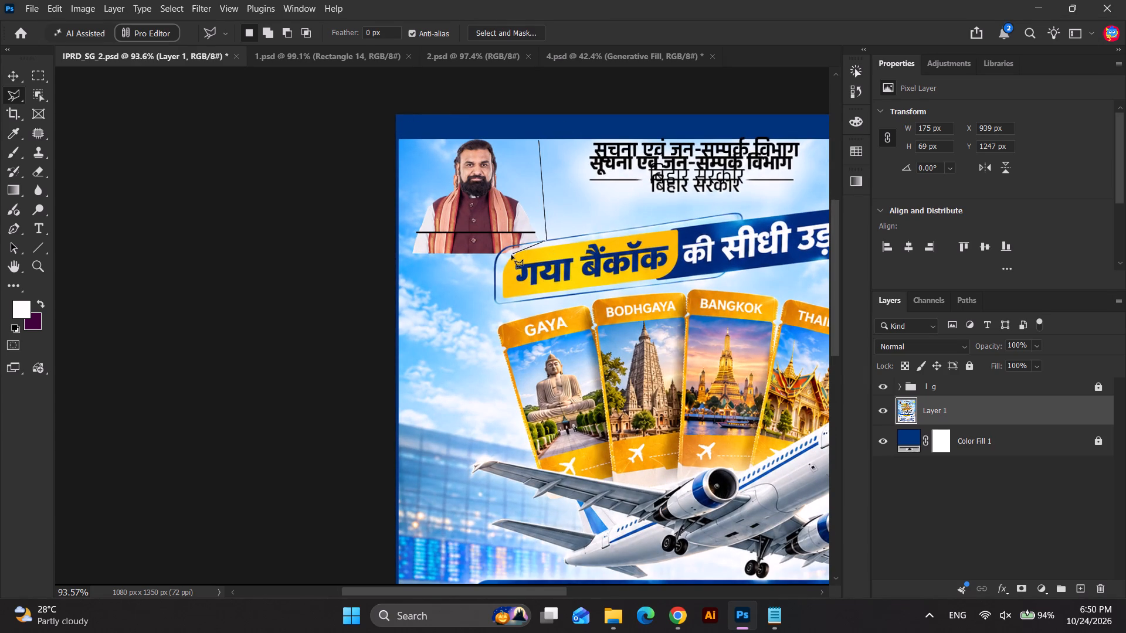
pyautogui.click(508, 254)
pyautogui.click(477, 268)
pyautogui.click(374, 268)
pyautogui.moveTo(380, 111); pyautogui.dragTo(389, 113)
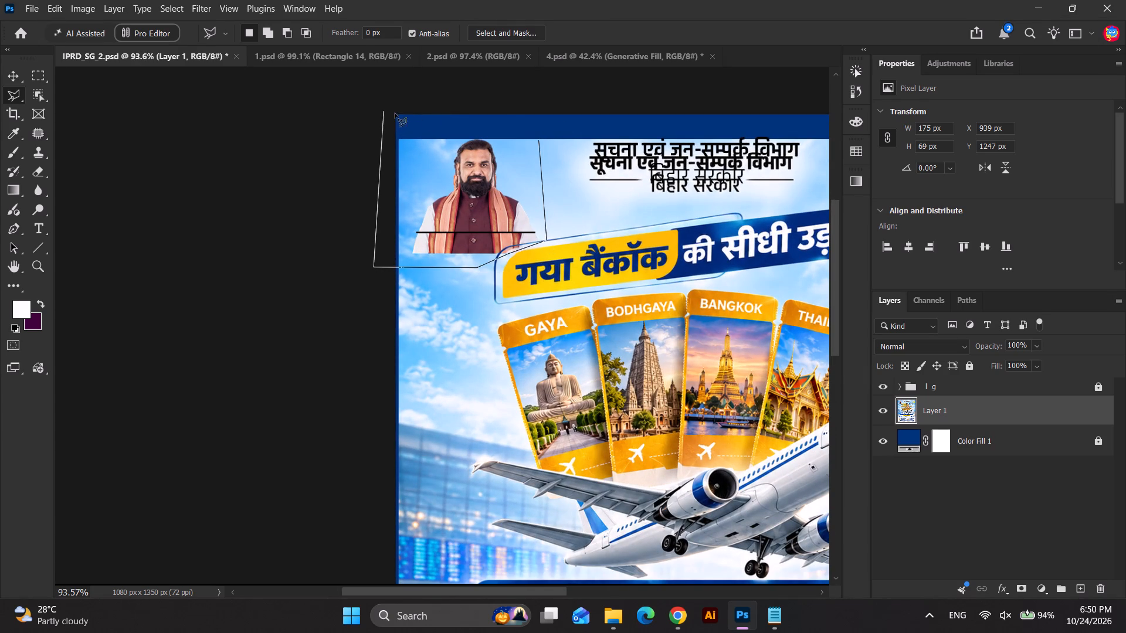
pyautogui.moveTo(503, 116); pyautogui.dragTo(511, 122)
pyautogui.click(539, 139)
pyautogui.press('Delete')
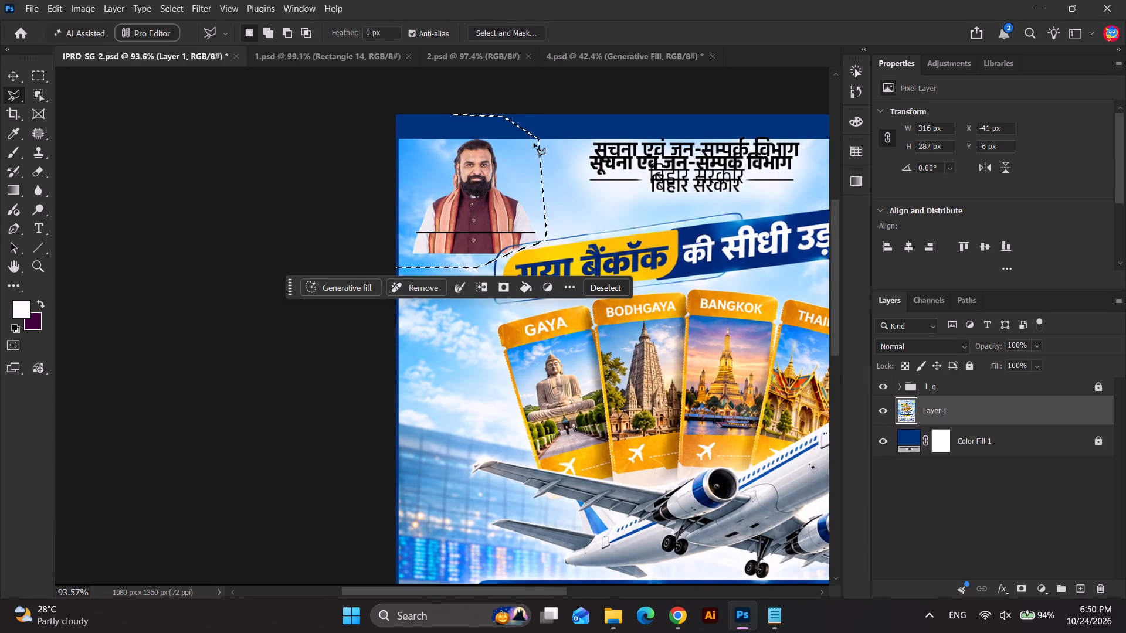
# Outline the poster's duplicate header text and logo above the title with the Polygonal Lasso, delete them from Layer 1, and deselect.
pyautogui.scroll(-6, 362, 215)
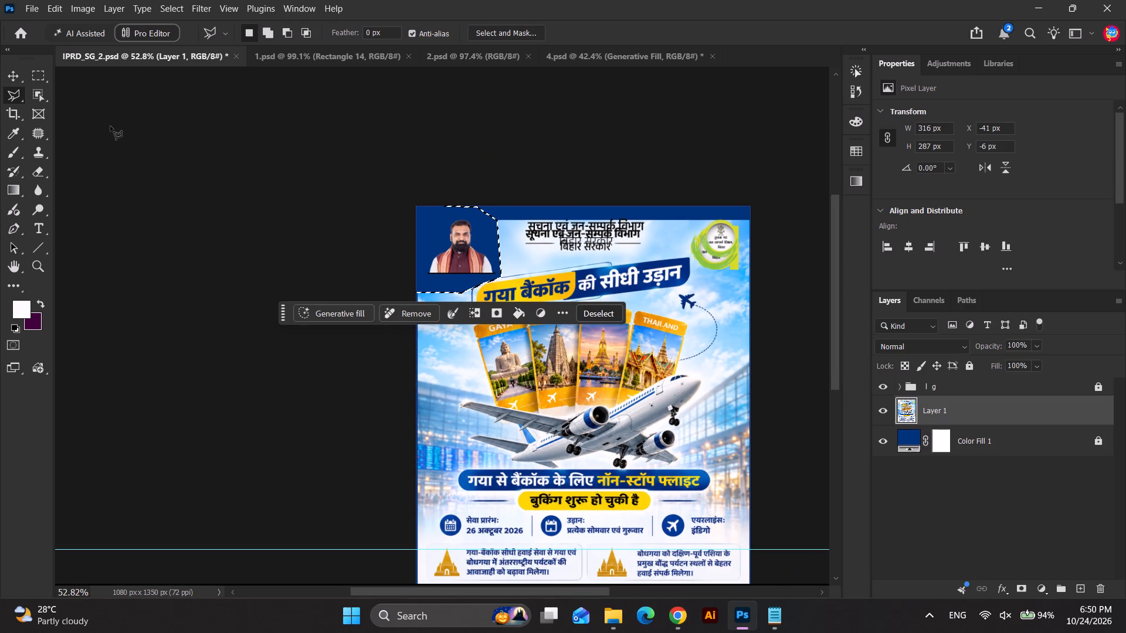
pyautogui.click(490, 260)
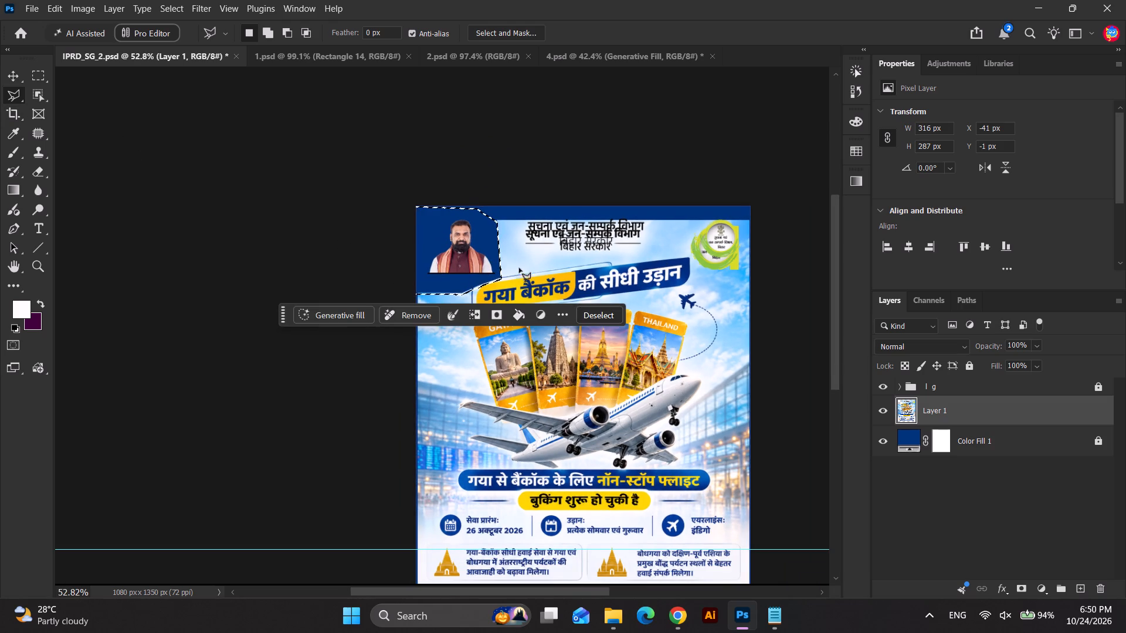
pyautogui.click(507, 259)
pyautogui.click(472, 260)
pyautogui.click(632, 257)
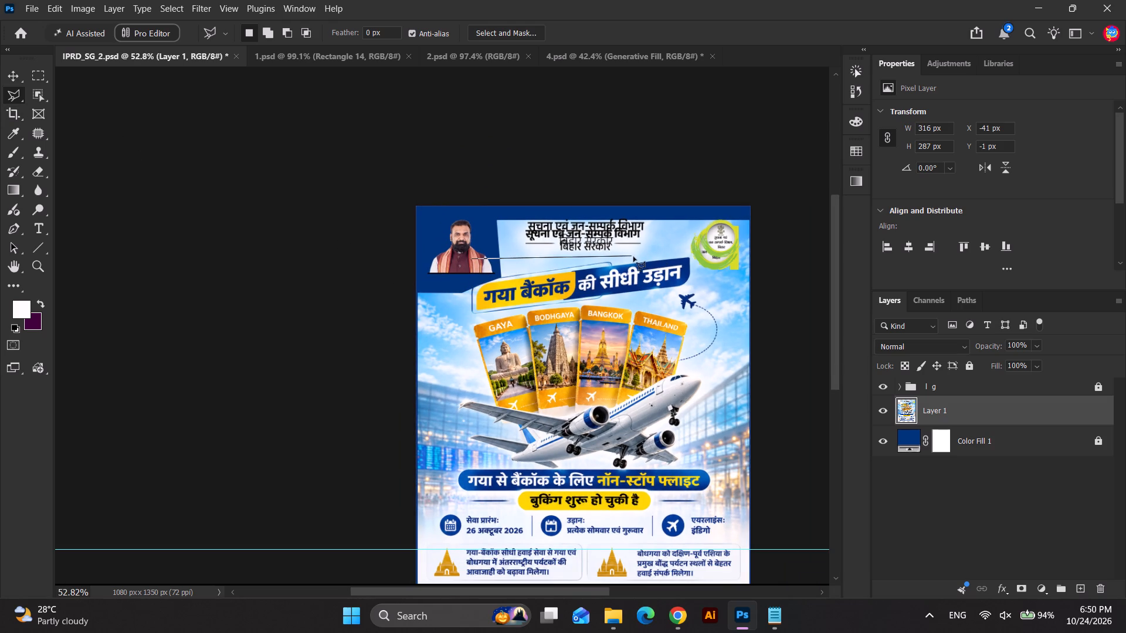
pyautogui.click(681, 251)
pyautogui.click(690, 258)
pyautogui.click(705, 275)
pyautogui.moveTo(767, 284); pyautogui.dragTo(767, 274)
pyautogui.click(771, 195)
pyautogui.moveTo(705, 170); pyautogui.dragTo(697, 171)
pyautogui.click(446, 181)
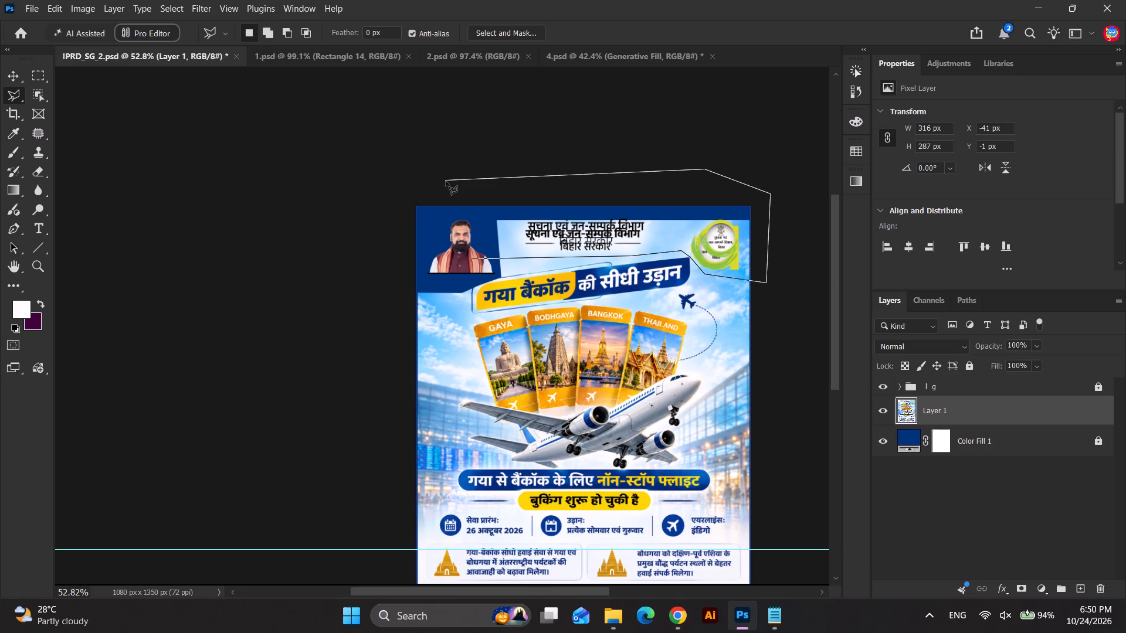
pyautogui.click(439, 208)
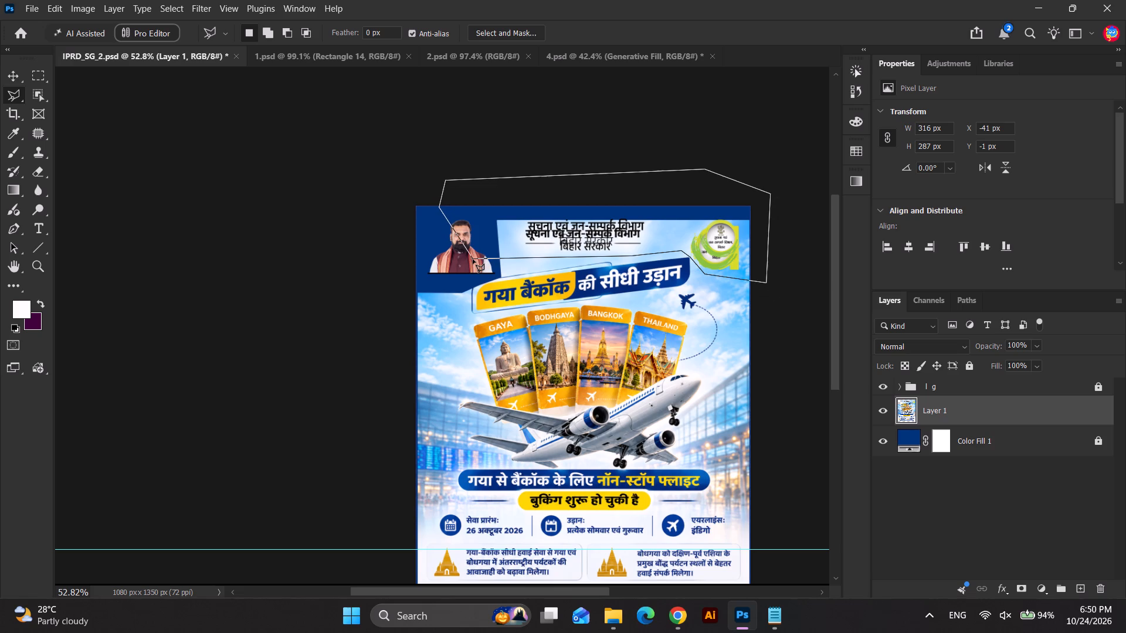
pyautogui.click(473, 259)
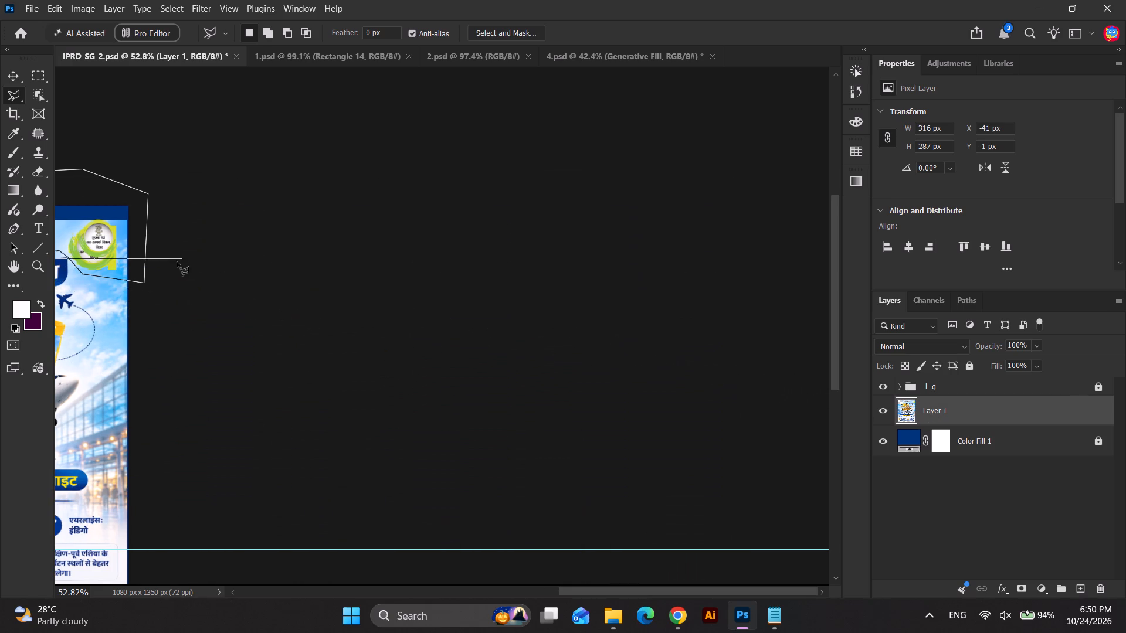
pyautogui.scroll(-3, 181, 256)
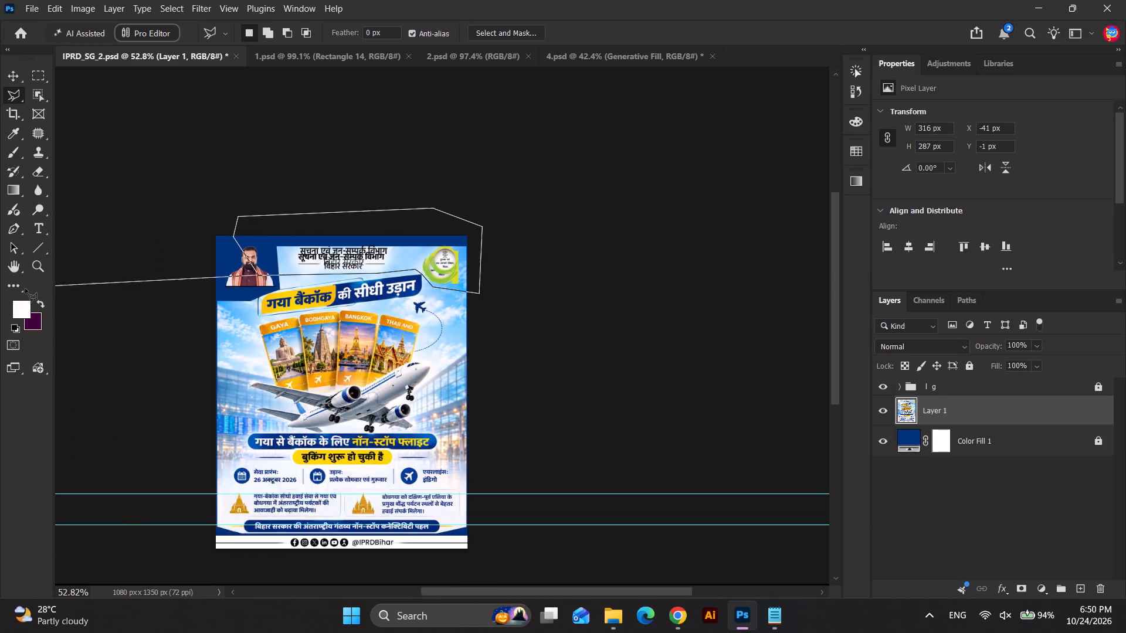
pyautogui.scroll(4, 474, 271)
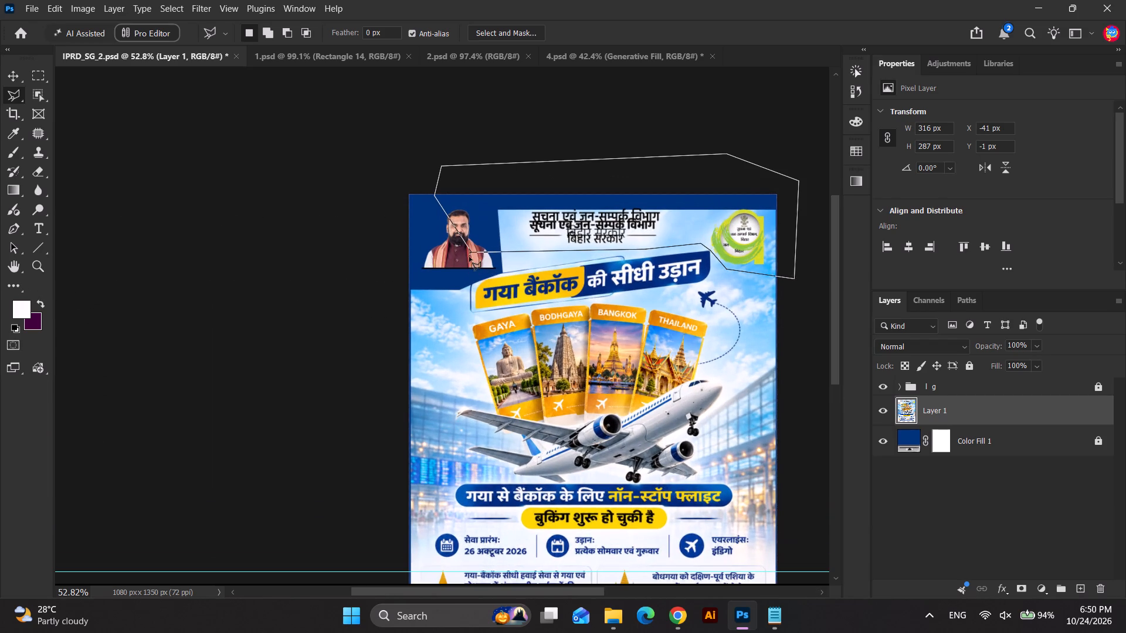
pyautogui.doubleClick(471, 253)
pyautogui.press('Delete')
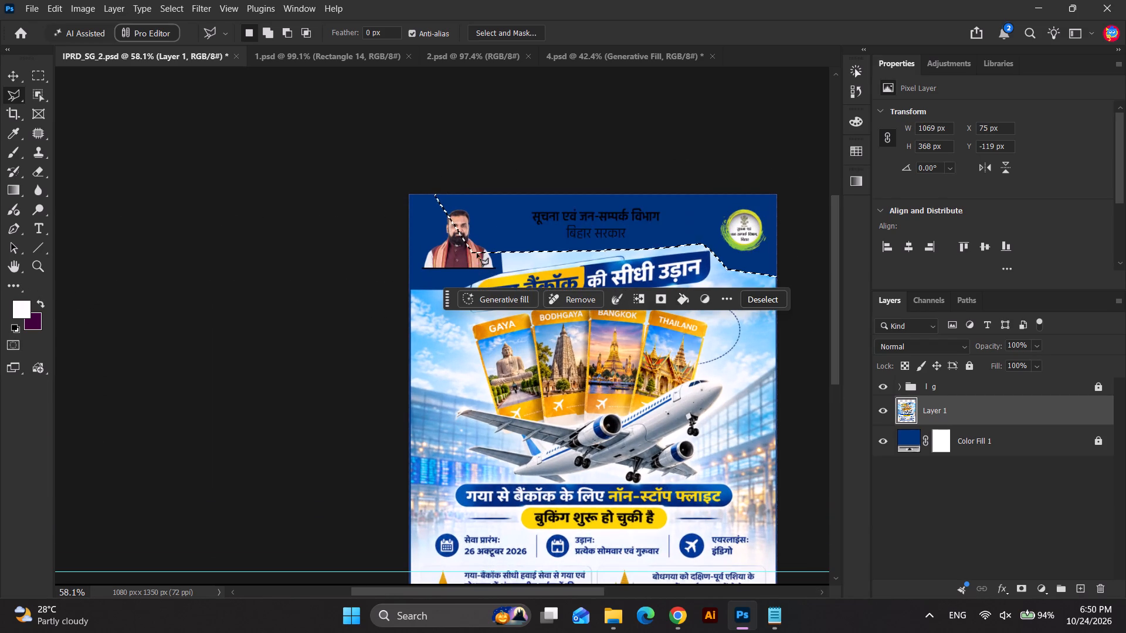
pyautogui.scroll(-4, 477, 253)
pyautogui.click(40, 72)
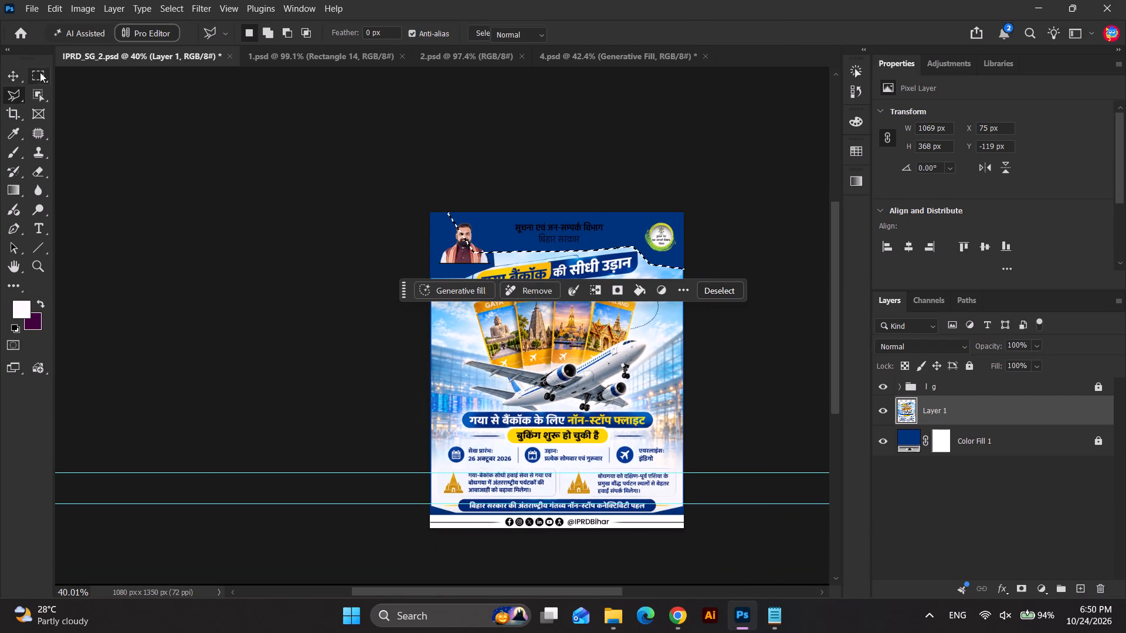
pyautogui.rightClick(595, 376)
pyautogui.click(616, 101)
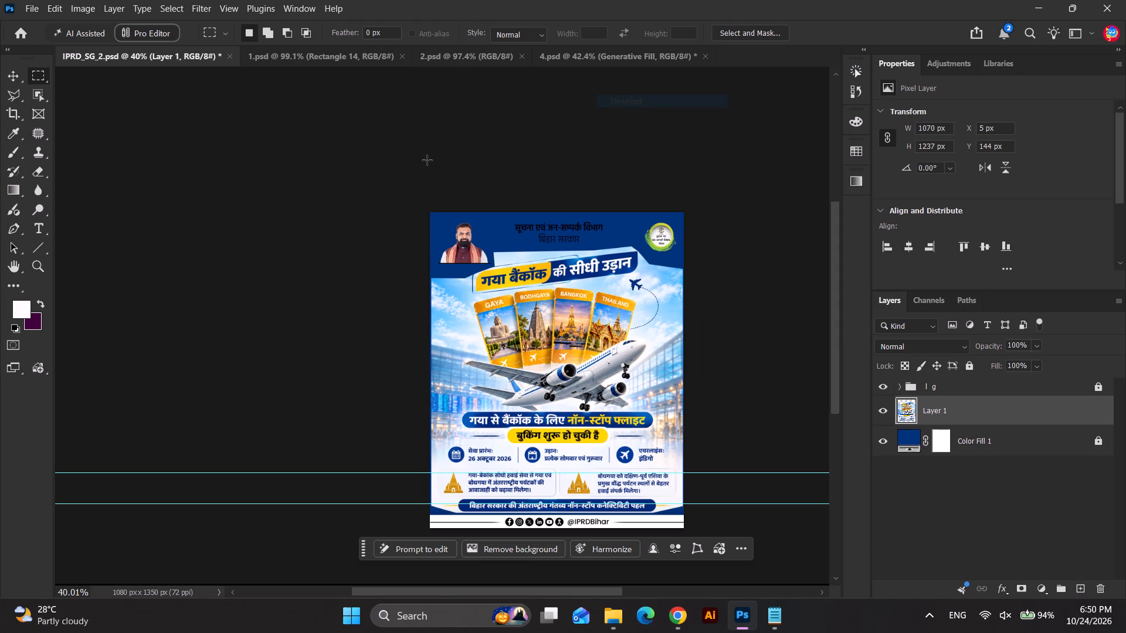
# Load Layer 1's outline as a selection, contract it by 3 px, and invert it to select the poster's surroundings.
pyautogui.click(10, 69)
pyautogui.keyDown('ctrl'); pyautogui.click(901, 413); pyautogui.keyUp('ctrl')
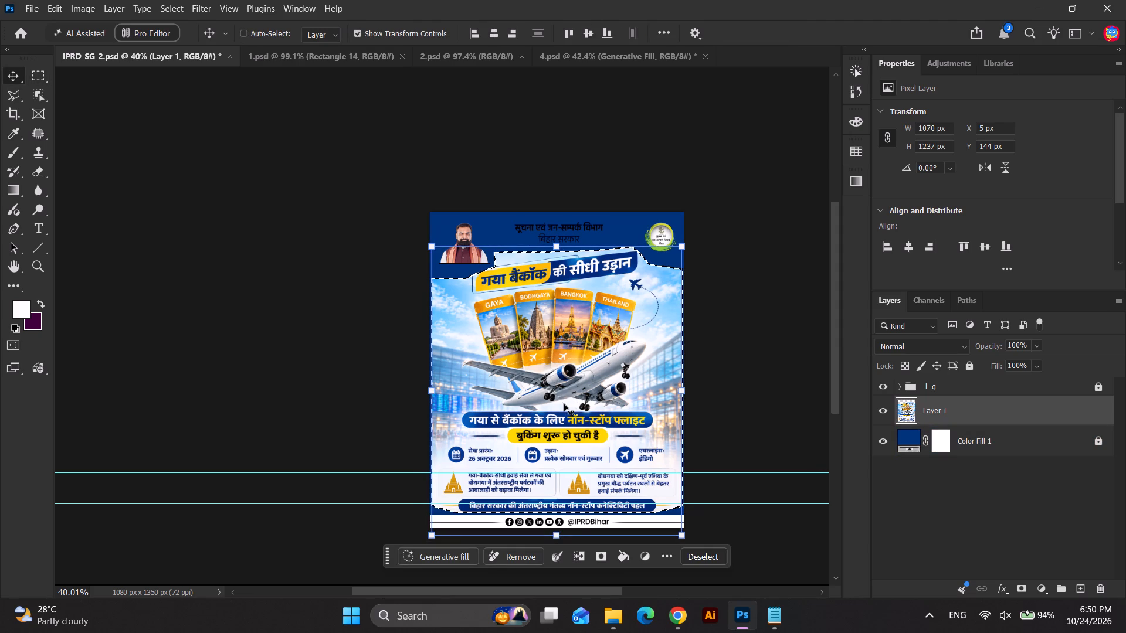
pyautogui.click(161, 2)
pyautogui.click(176, 223)
pyautogui.click(340, 263)
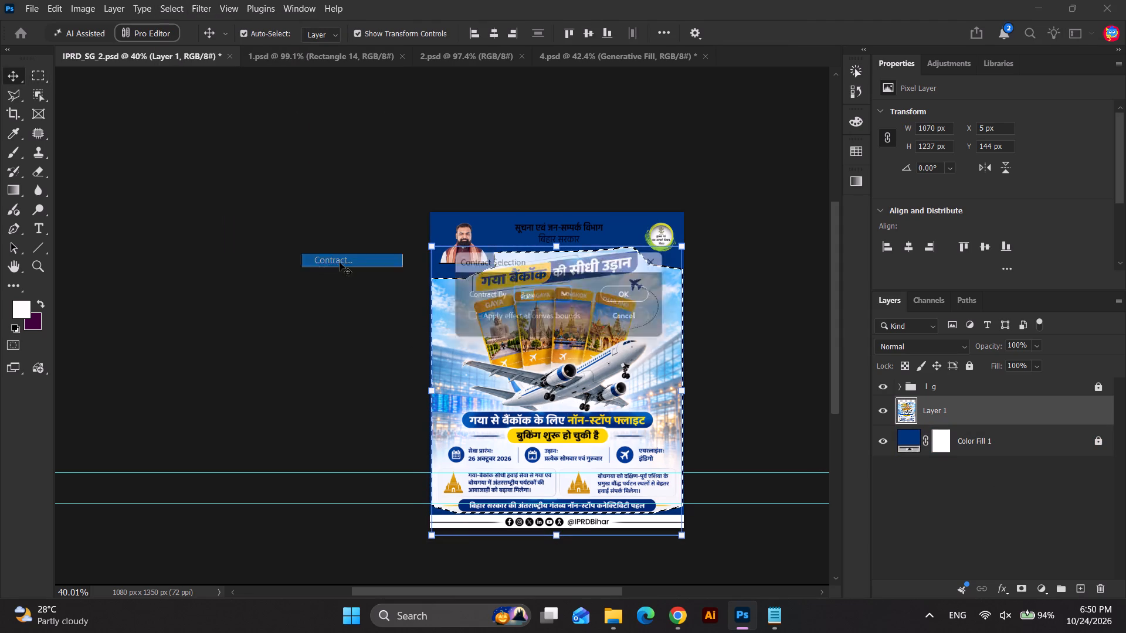
pyautogui.click(617, 288)
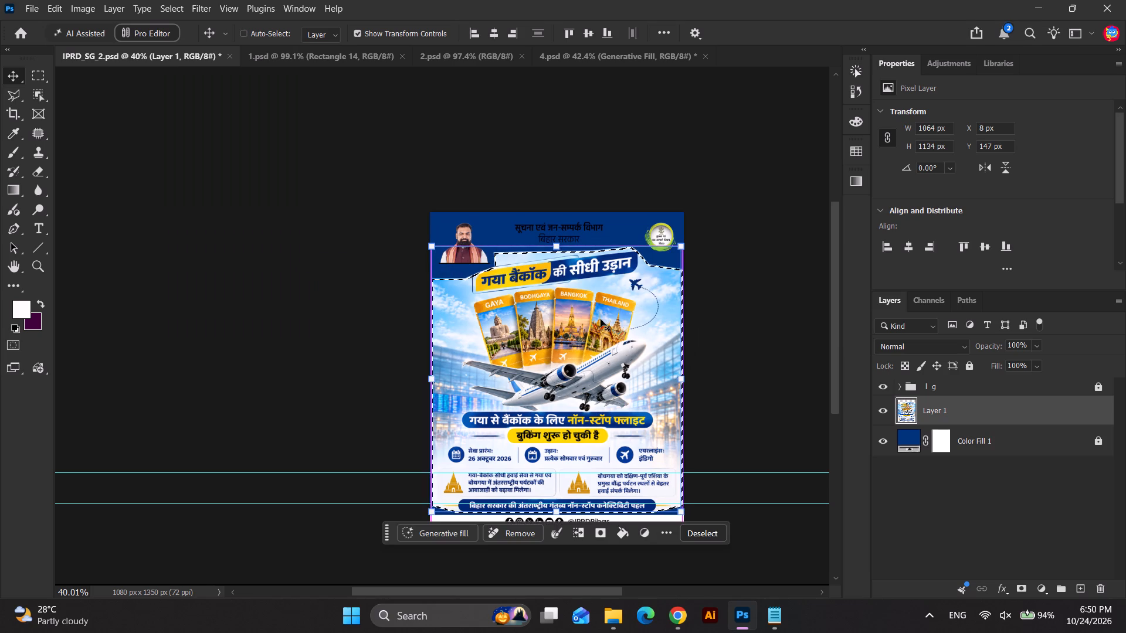
pyautogui.hotkey('ctrl', 'shift', 'i')
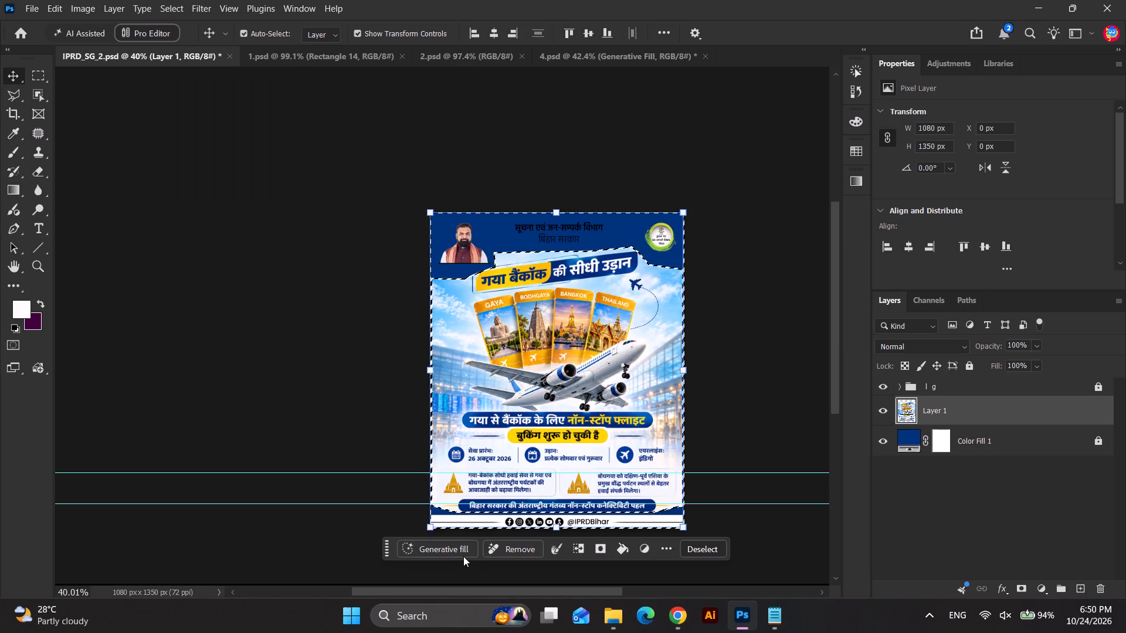
# Fill the selected border and cut-out areas using Generative Fill with Firefly and an empty prompt.
pyautogui.click(462, 552)
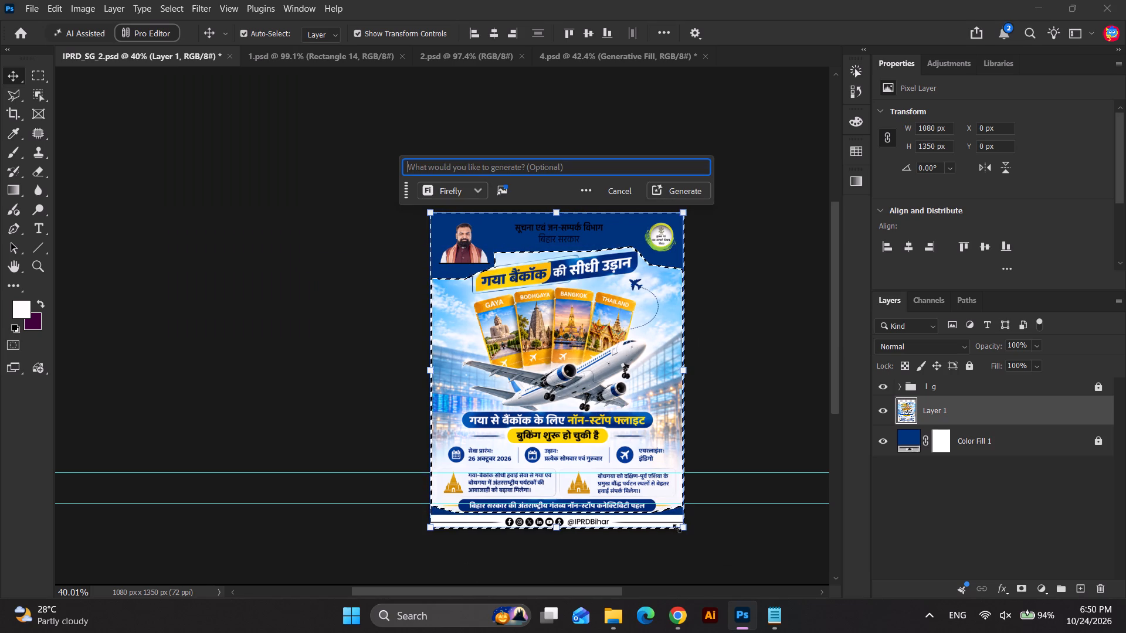
pyautogui.click(670, 195)
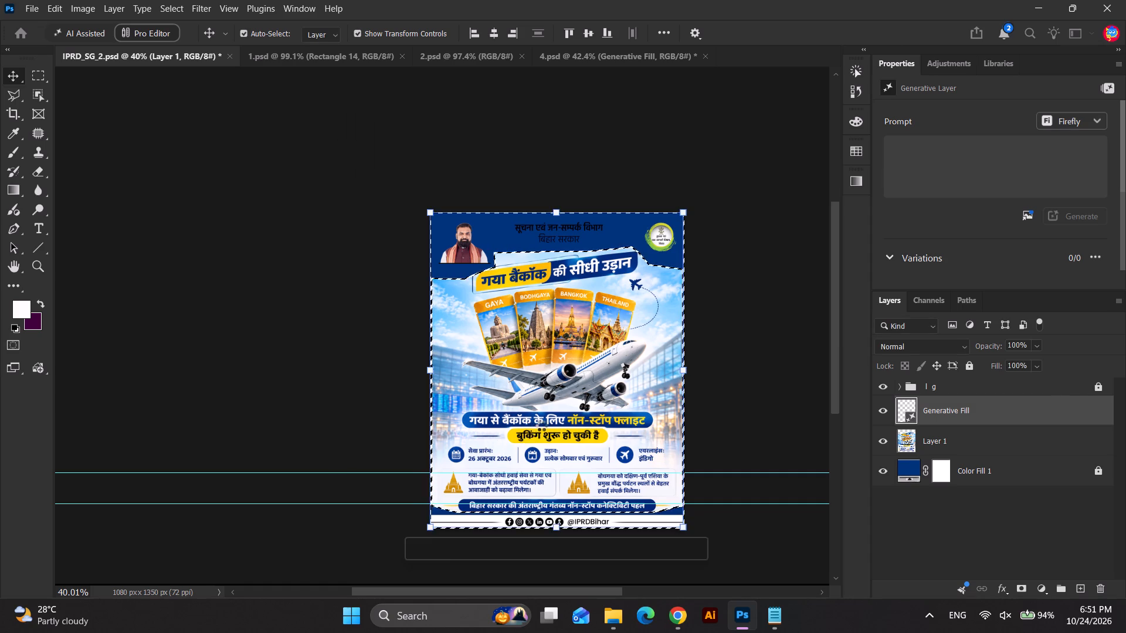
pyautogui.click(753, 325)
pyautogui.scroll(2, 589, 461)
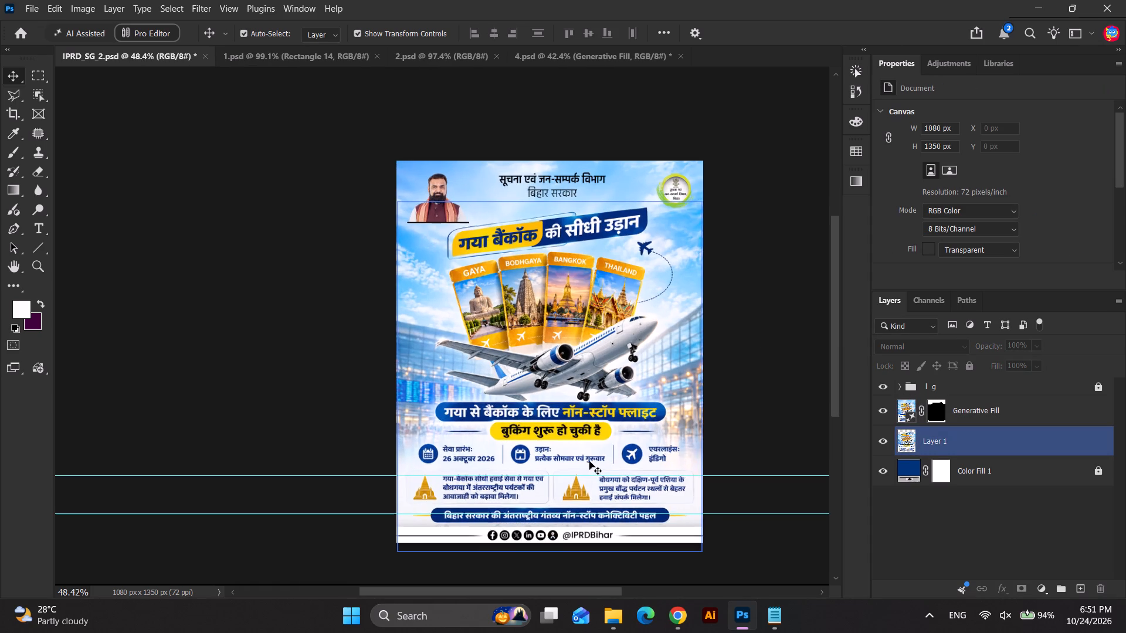
pyautogui.scroll(3, 589, 461)
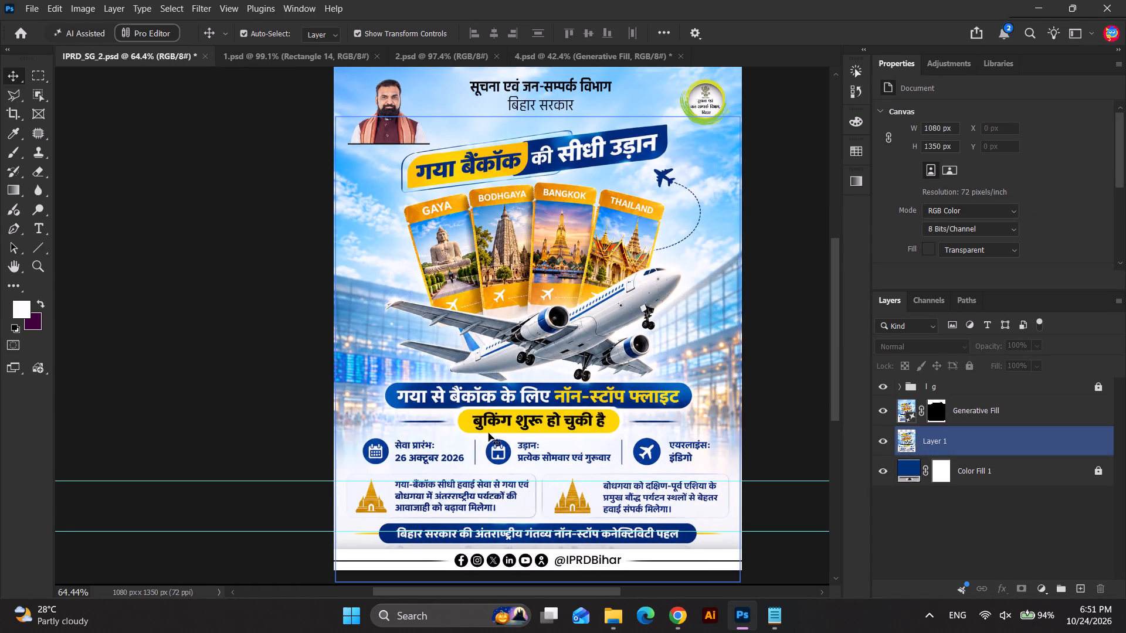
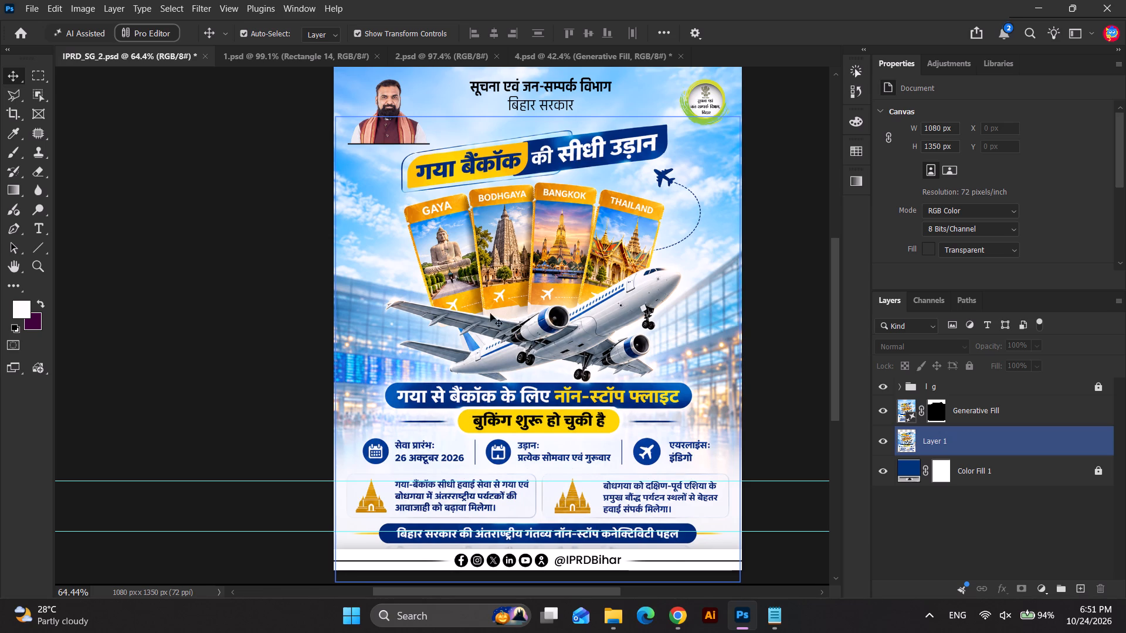
# Delete the horizontal guide that runs through the two temple info boxes on the flight poster.
pyautogui.scroll(-1, 486, 289)
pyautogui.scroll(12, 429, 472)
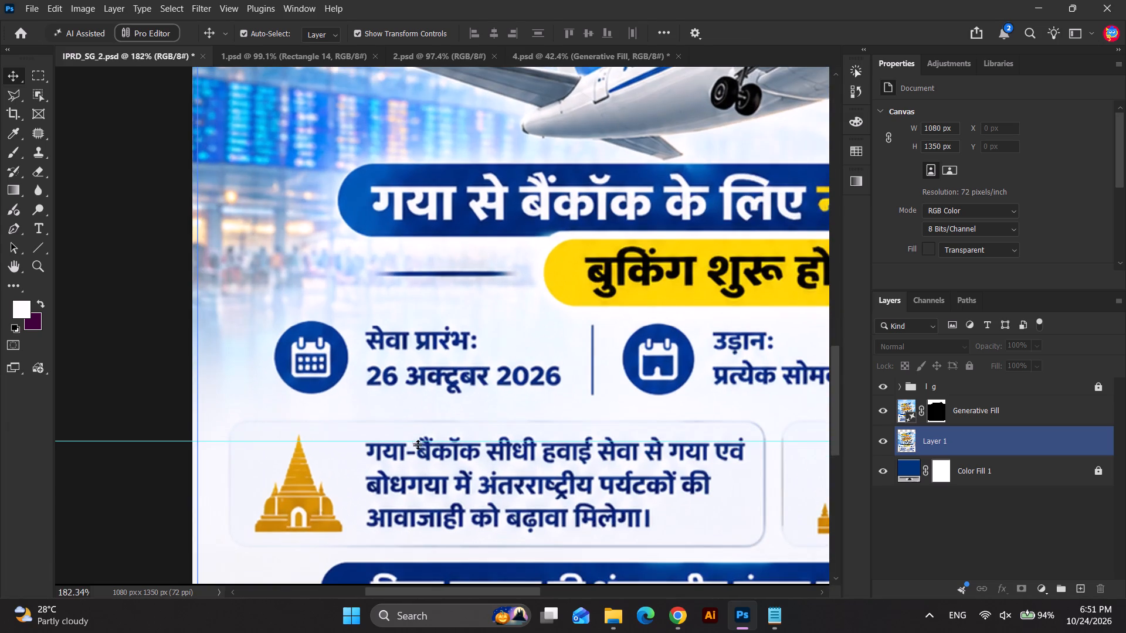
pyautogui.click(416, 440)
pyautogui.click(401, 443)
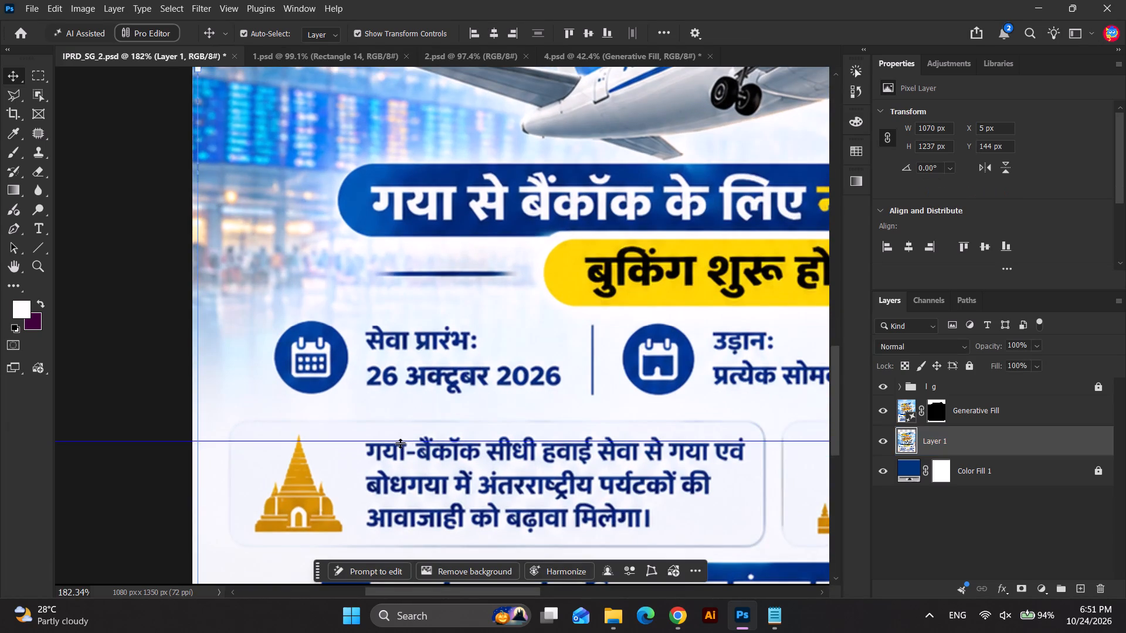
pyautogui.press('Delete')
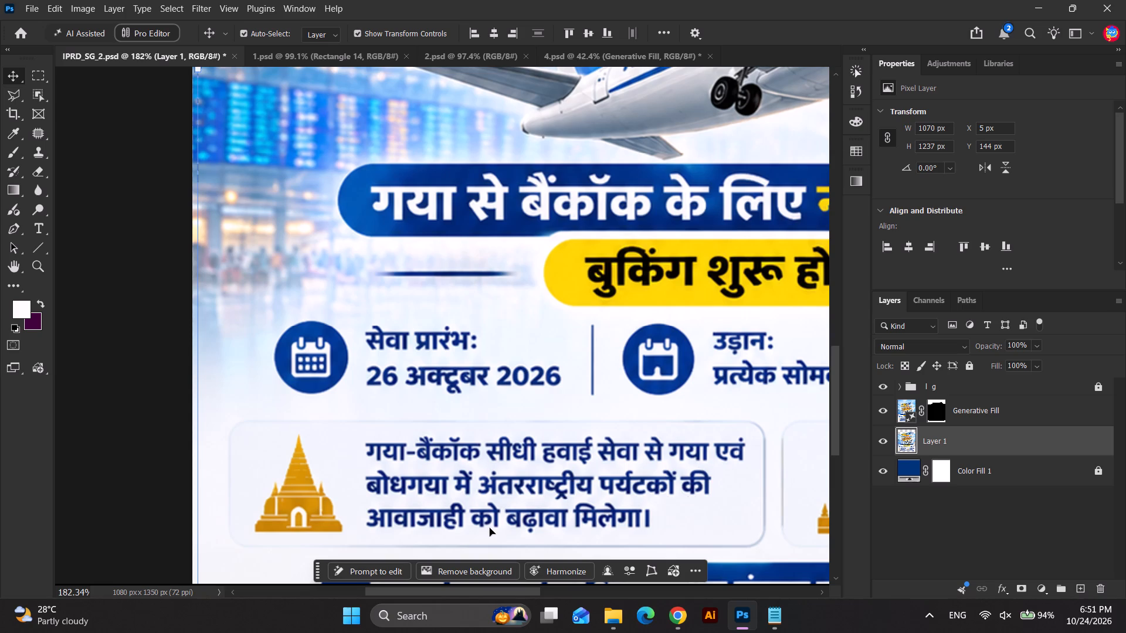
# Sample the pale background colour above the word बौंद्ध in the Bodhgaya info box with the Eyedropper, with Layer 1 active.
pyautogui.scroll(-5, 260, 259)
pyautogui.scroll(-2, 280, 340)
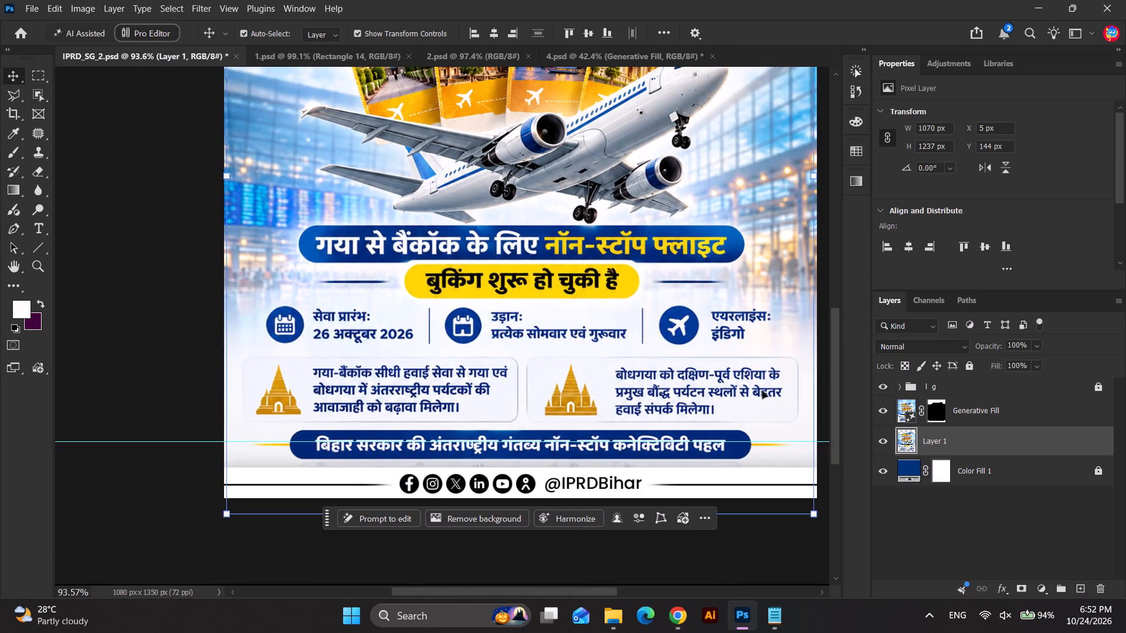
pyautogui.scroll(9, 762, 391)
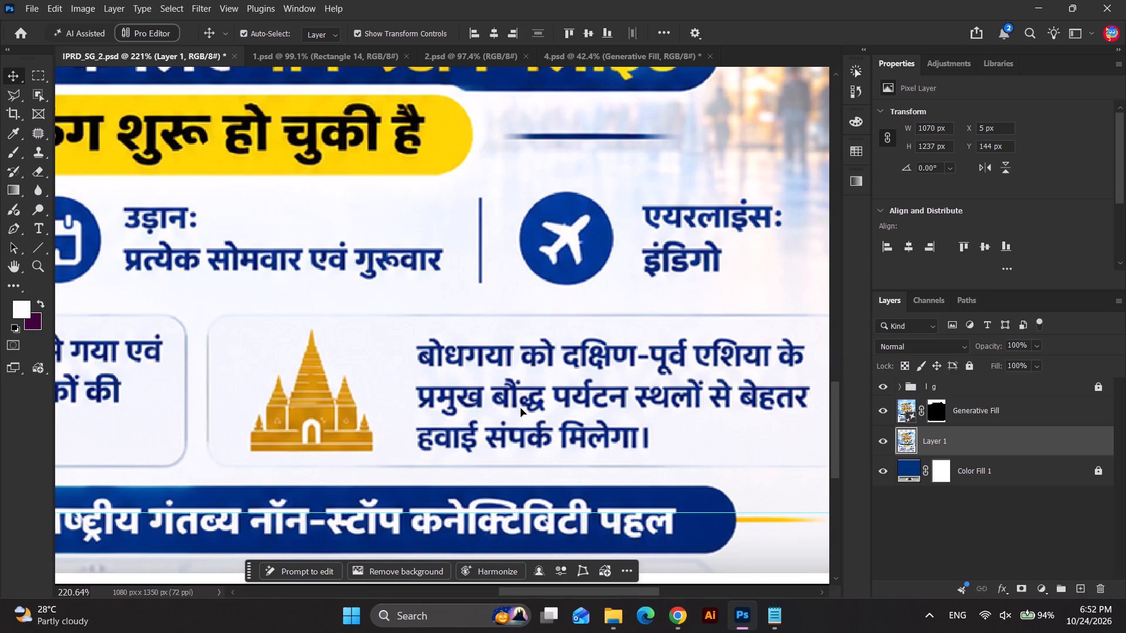
pyautogui.scroll(6, 520, 402)
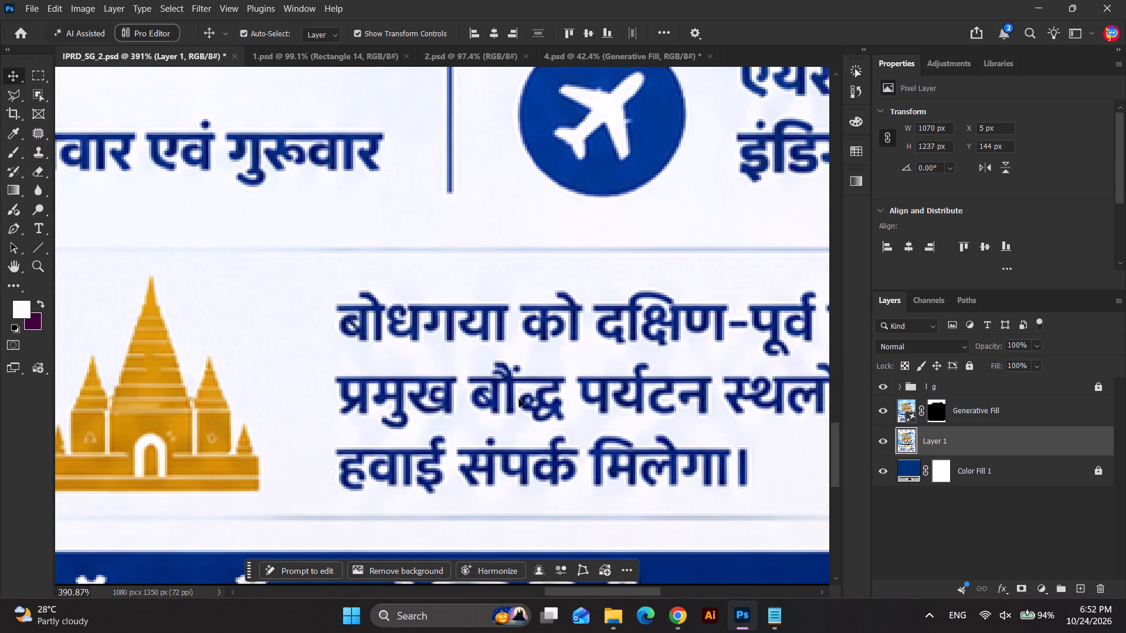
pyautogui.scroll(2, 518, 399)
pyautogui.click(538, 360)
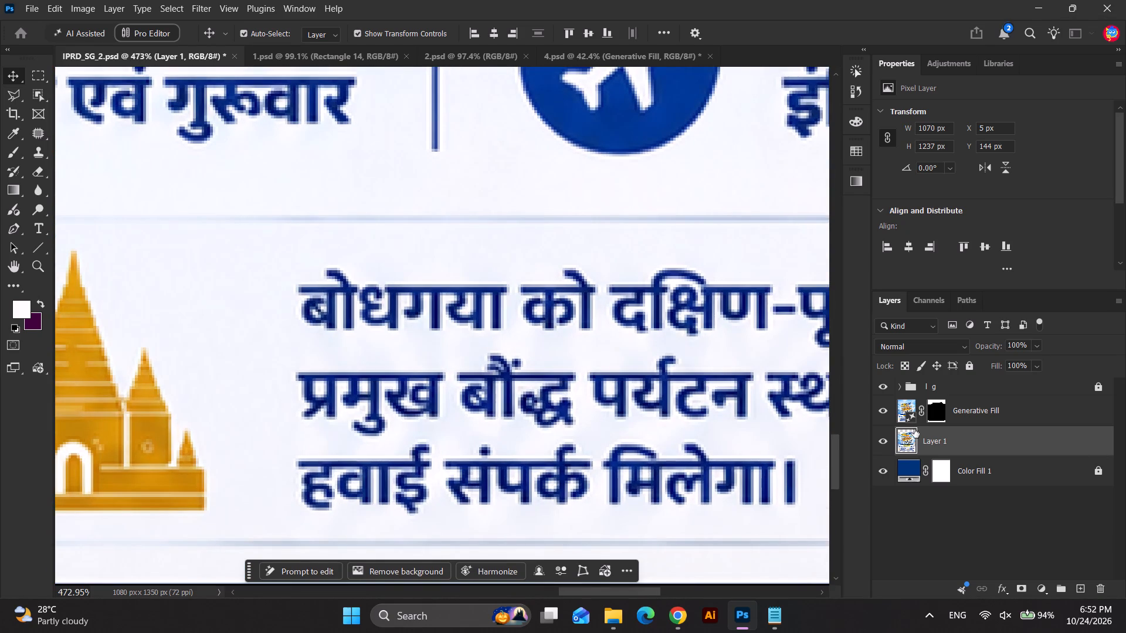
pyautogui.click(10, 134)
pyautogui.scroll(2, 623, 428)
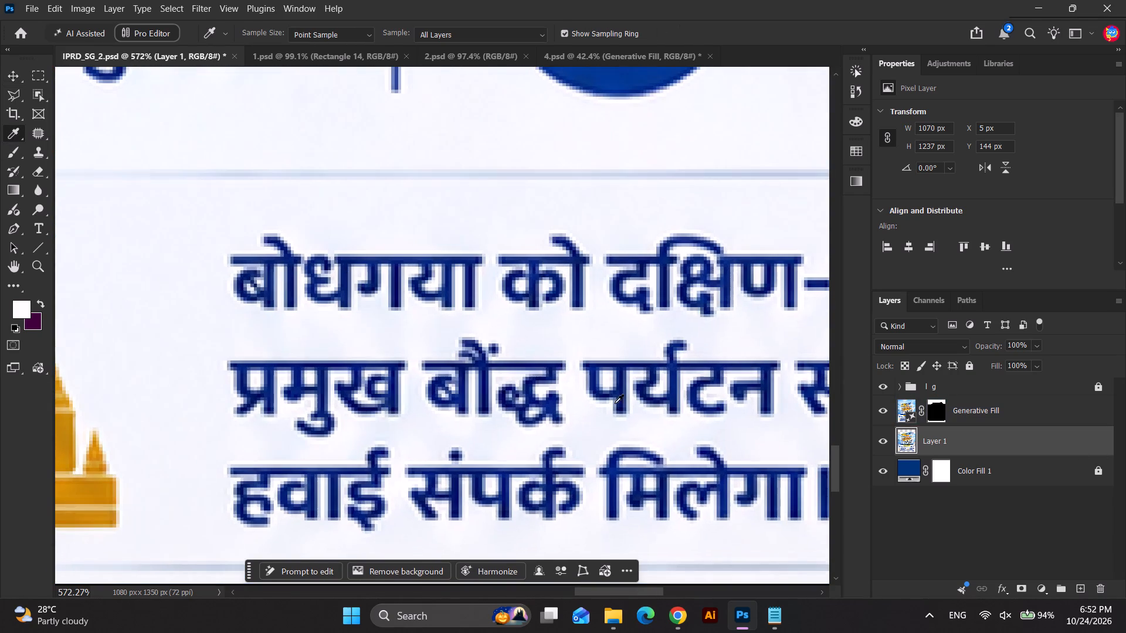
pyautogui.click(506, 346)
# Outline the extra dot above बौंद्ध with the Polygonal Lasso, about 8 × 8 px, brush over it in the sampled colour, and deselect.
pyautogui.click(13, 101)
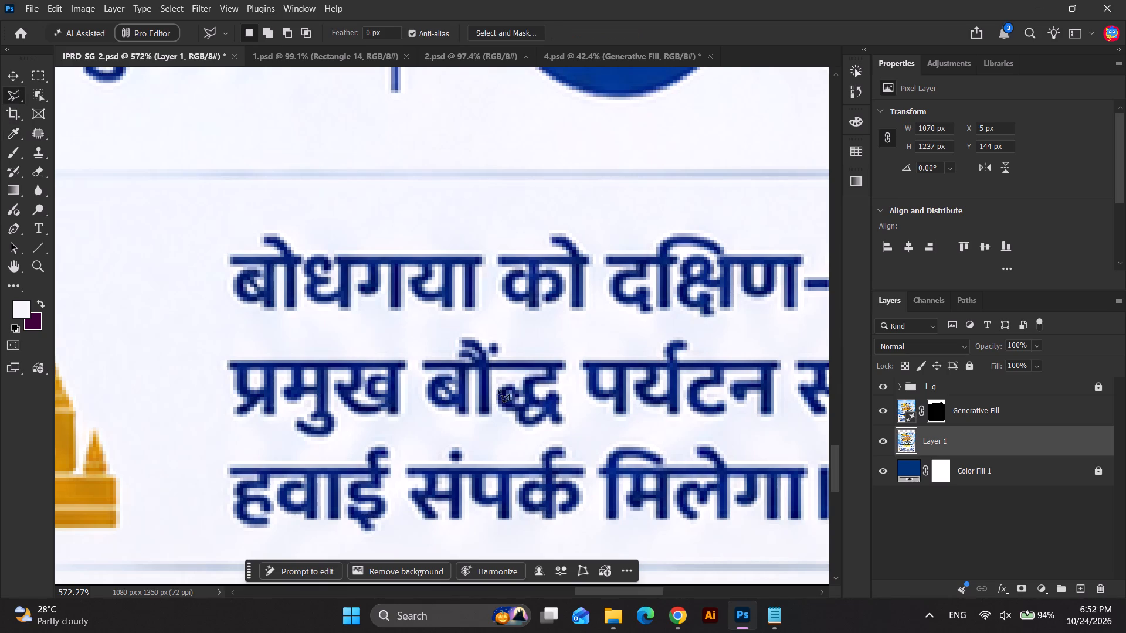
pyautogui.scroll(5, 500, 390)
pyautogui.click(483, 339)
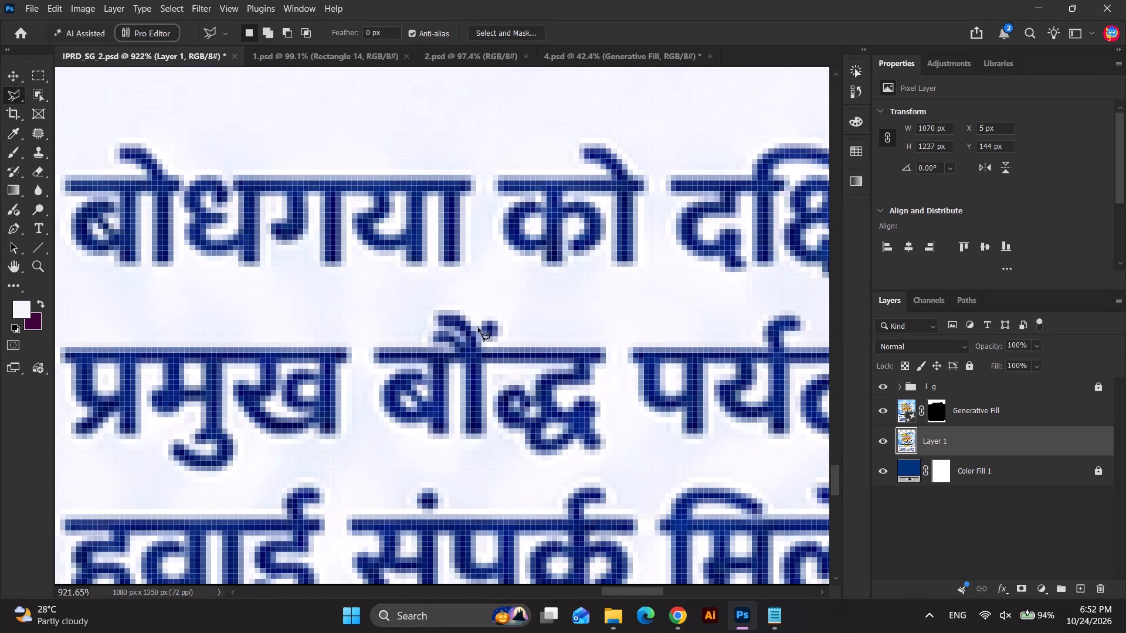
pyautogui.click(476, 327)
pyautogui.click(484, 307)
pyautogui.click(507, 318)
pyautogui.click(510, 337)
pyautogui.click(504, 339)
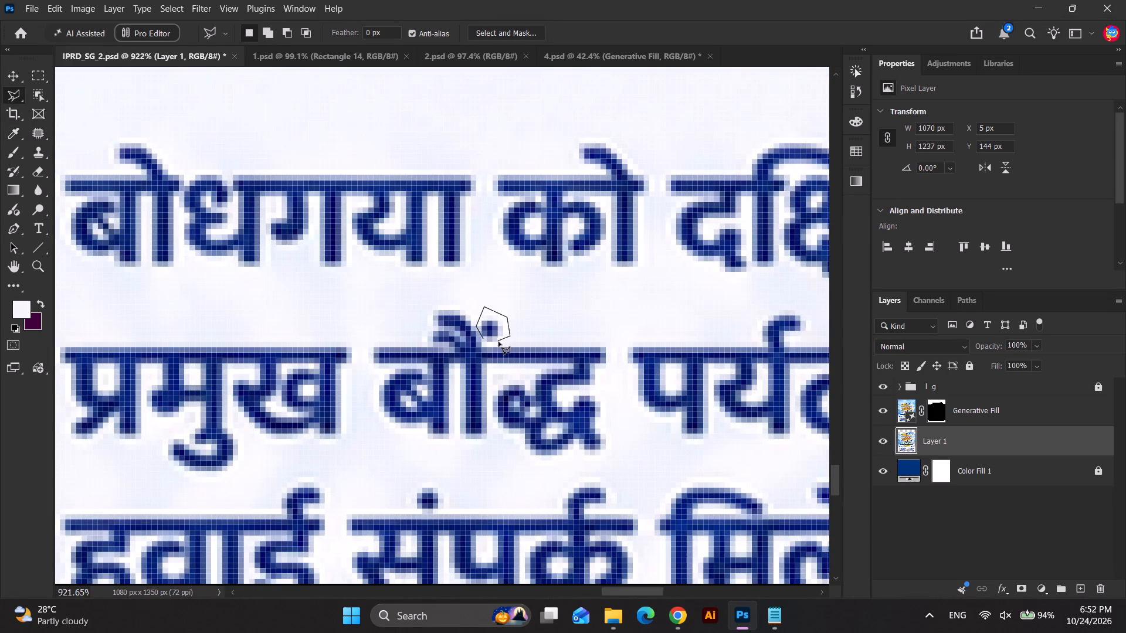
pyautogui.click(497, 344)
pyautogui.click(486, 345)
pyautogui.click(481, 338)
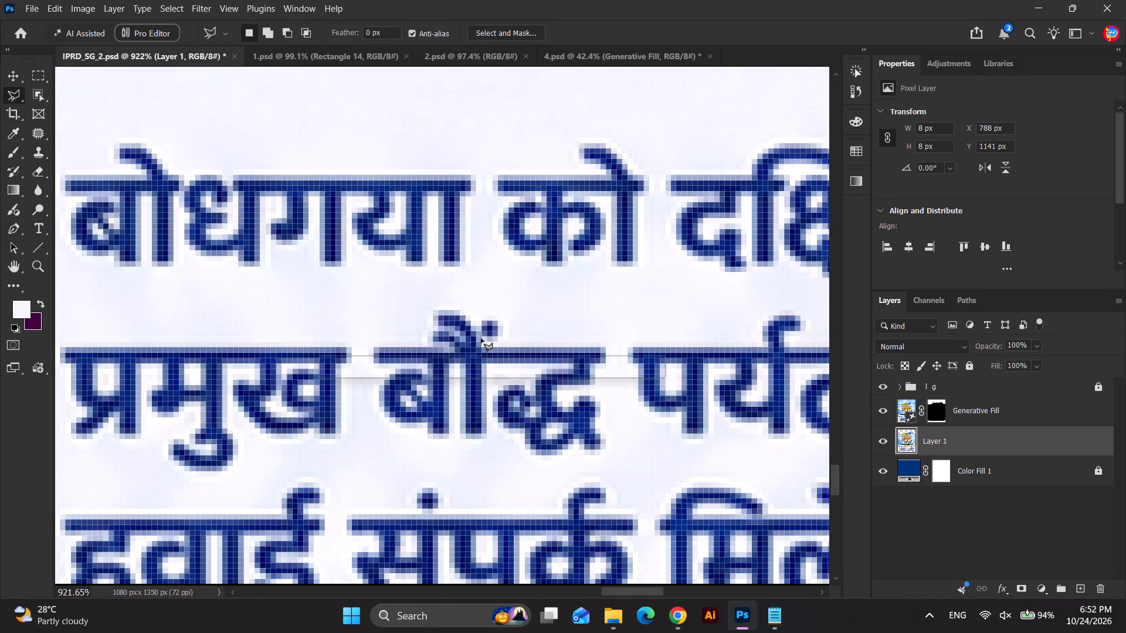
pyautogui.click(11, 151)
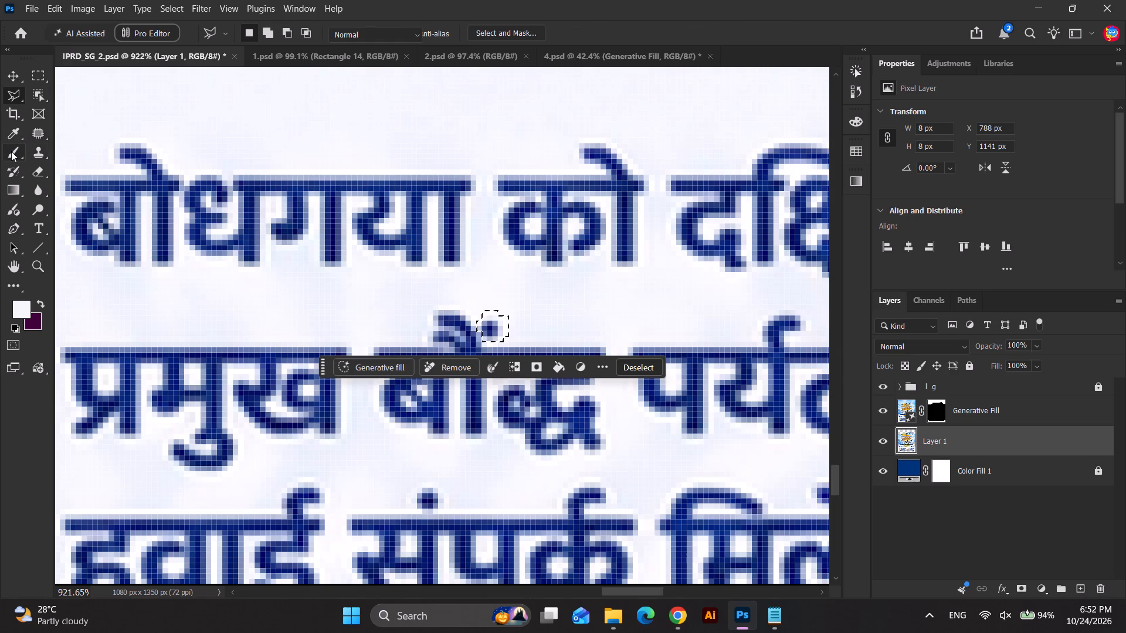
pyautogui.press(']')
pyautogui.press(']')
pyautogui.press(']')
pyautogui.press(']')
pyautogui.press(']')
pyautogui.press(']')
pyautogui.press(']')
pyautogui.press(']')
pyautogui.press(']')
pyautogui.press(']')
pyautogui.press(']')
pyautogui.press(']')
pyautogui.press(']')
pyautogui.press(']')
pyautogui.press(']')
pyautogui.press(']')
pyautogui.press(']')
pyautogui.press(']')
pyautogui.press(']')
pyautogui.press(']')
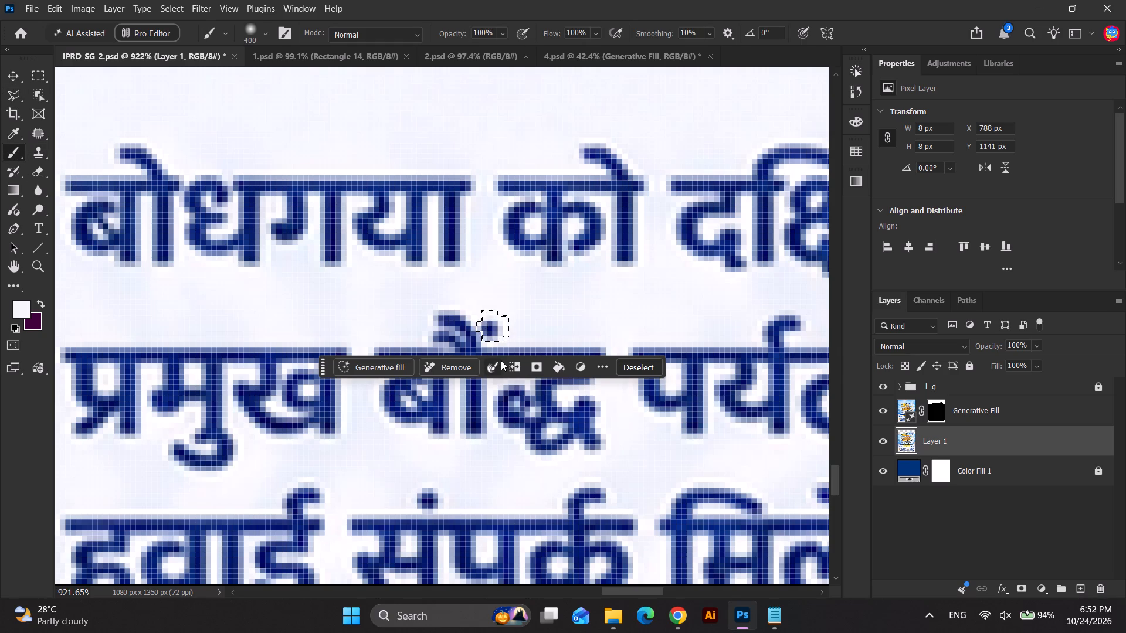
pyautogui.press('[')
pyautogui.press('[')
pyautogui.press('[')
pyautogui.doubleClick(495, 331)
pyautogui.click(39, 69)
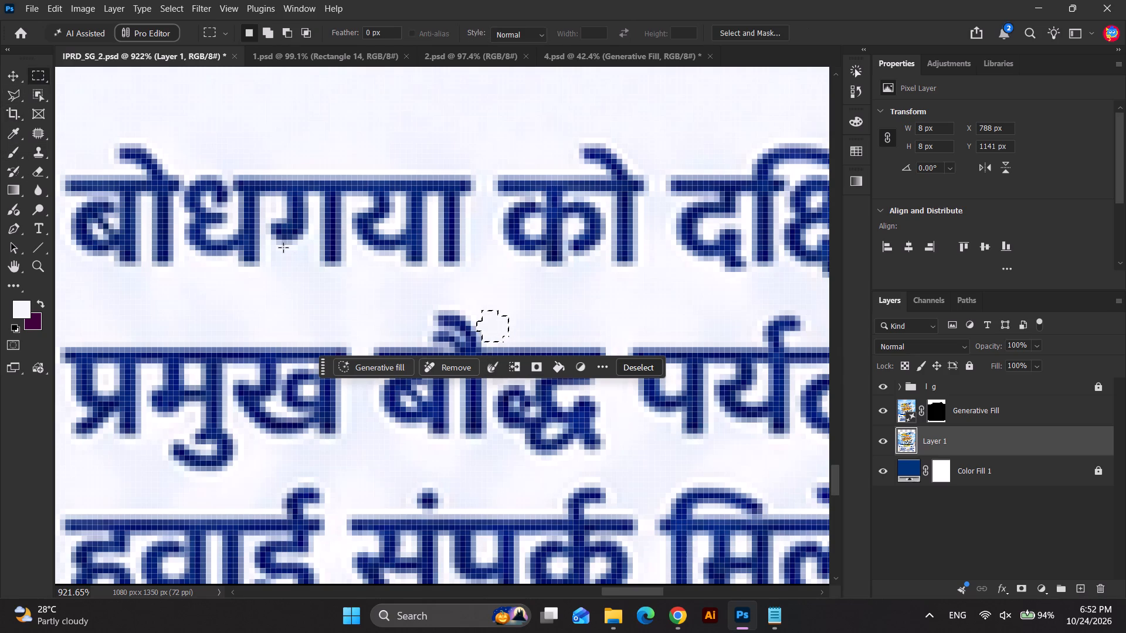
pyautogui.rightClick(294, 258)
pyautogui.click(327, 266)
# Delete the remaining horizontal guide that runs through the blue banner above the social media footer.
pyautogui.scroll(-7, 334, 254)
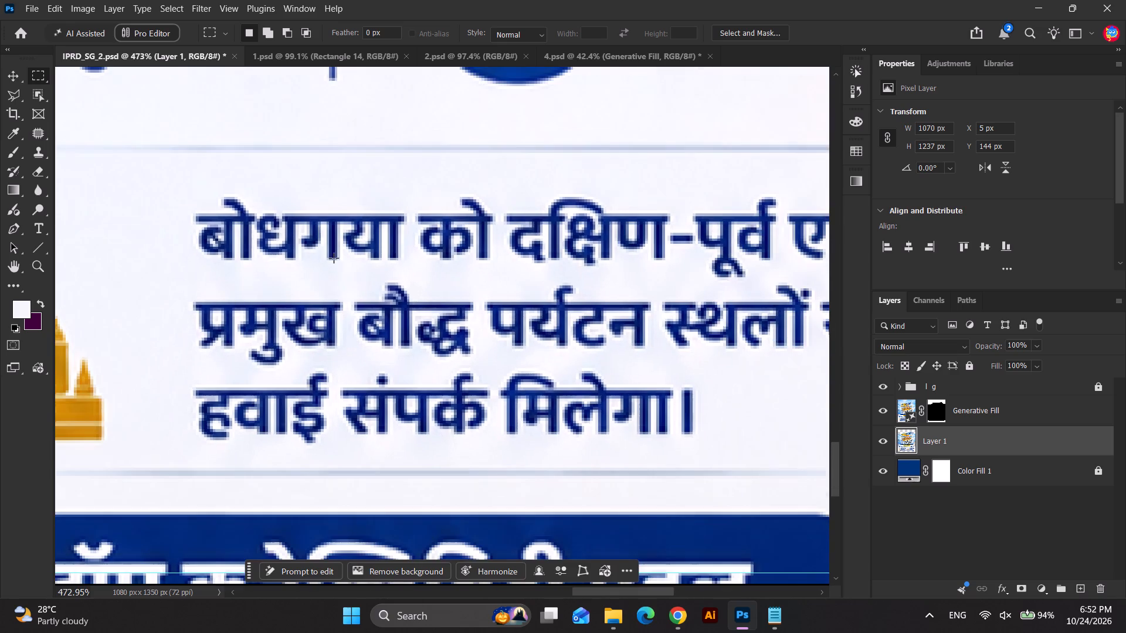
pyautogui.scroll(-2, 334, 258)
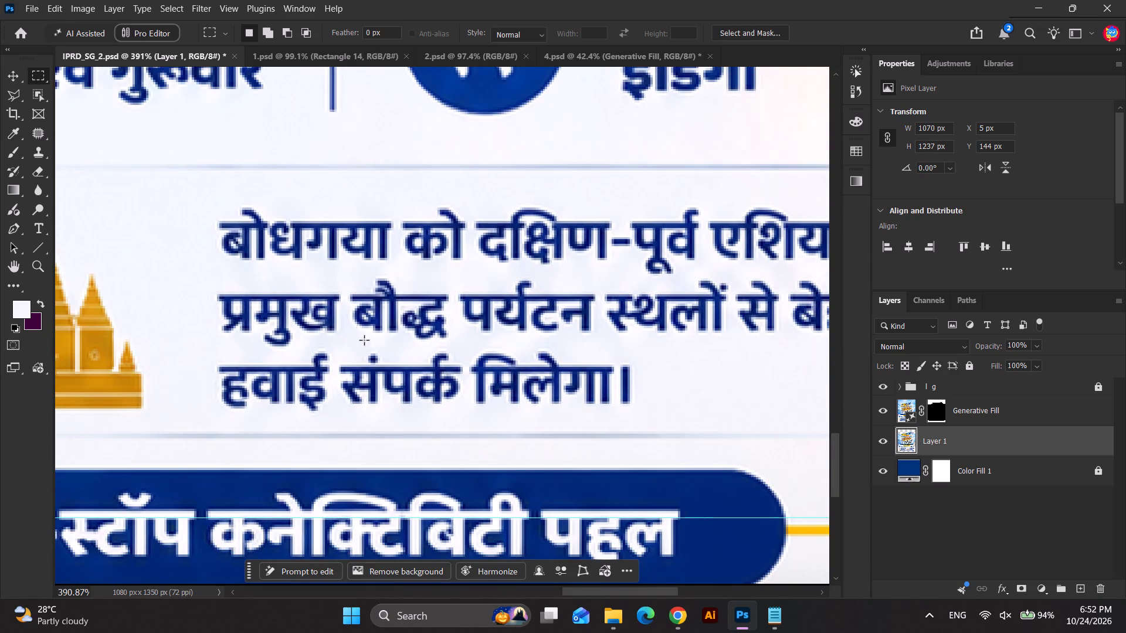
pyautogui.scroll(-1, 507, 338)
pyautogui.scroll(-3, 678, 338)
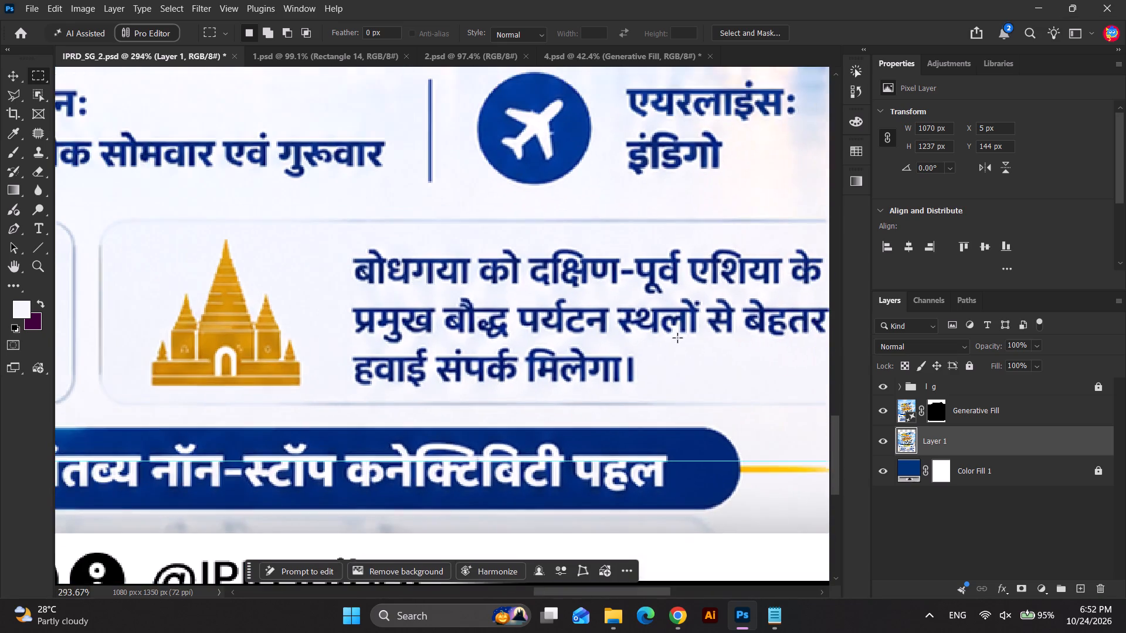
pyautogui.scroll(-6, 818, 351)
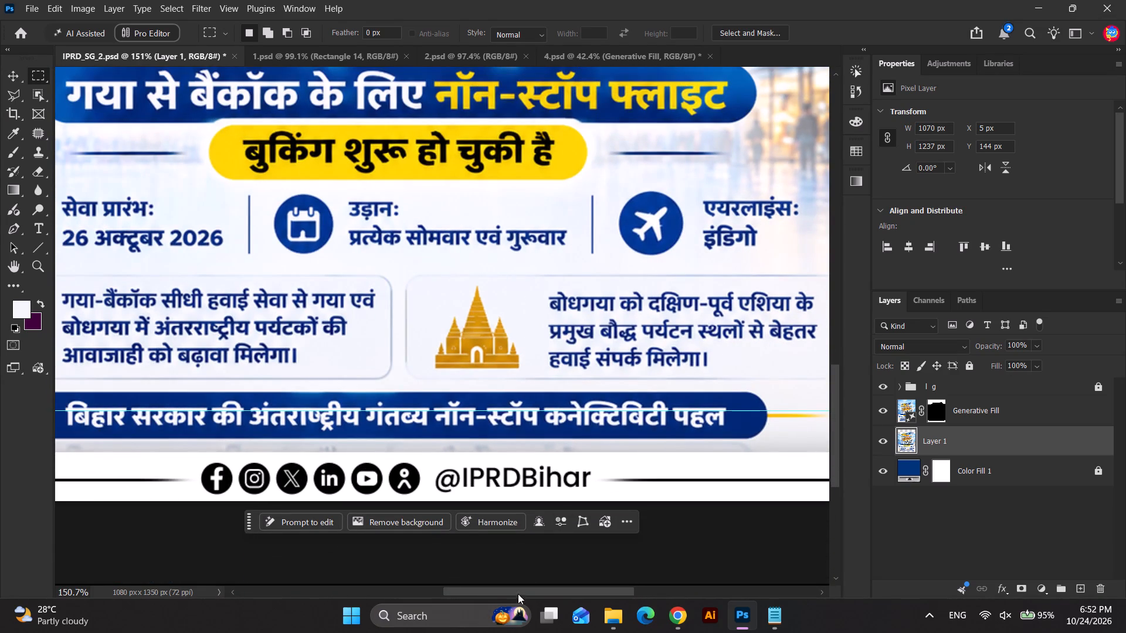
pyautogui.moveTo(521, 593); pyautogui.dragTo(535, 595)
pyautogui.scroll(1, 599, 419)
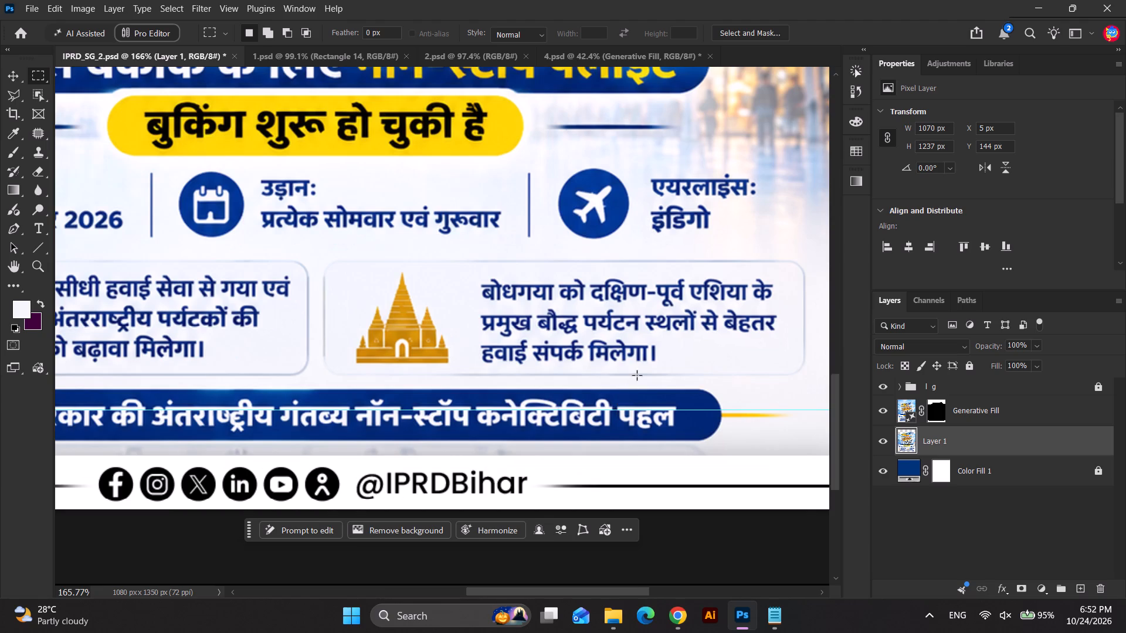
pyautogui.scroll(-4, 643, 365)
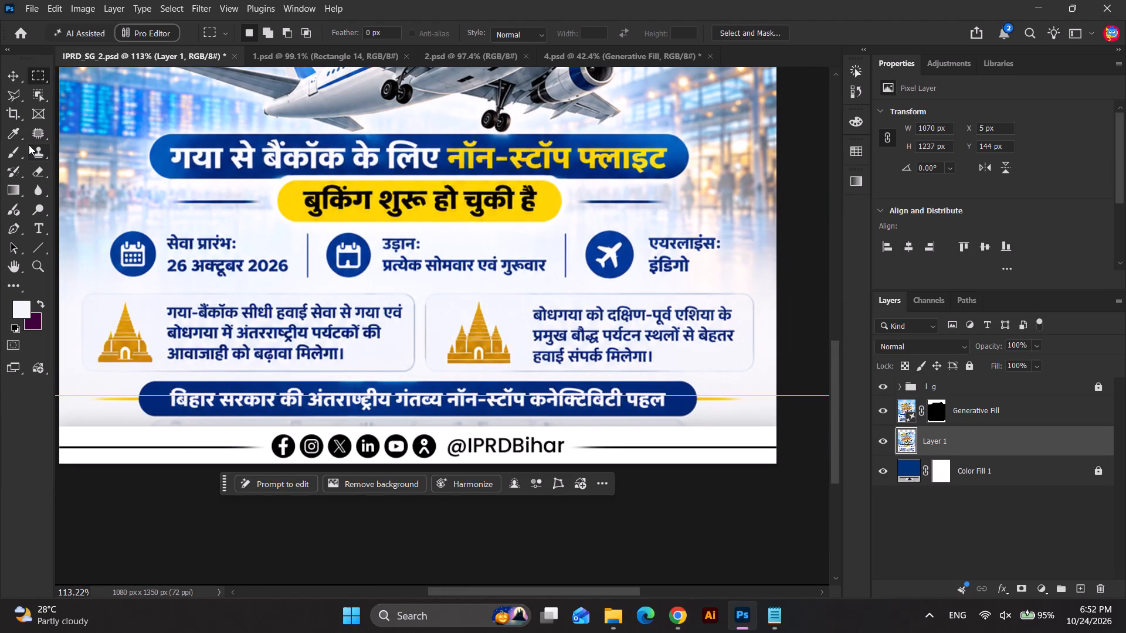
pyautogui.click(12, 73)
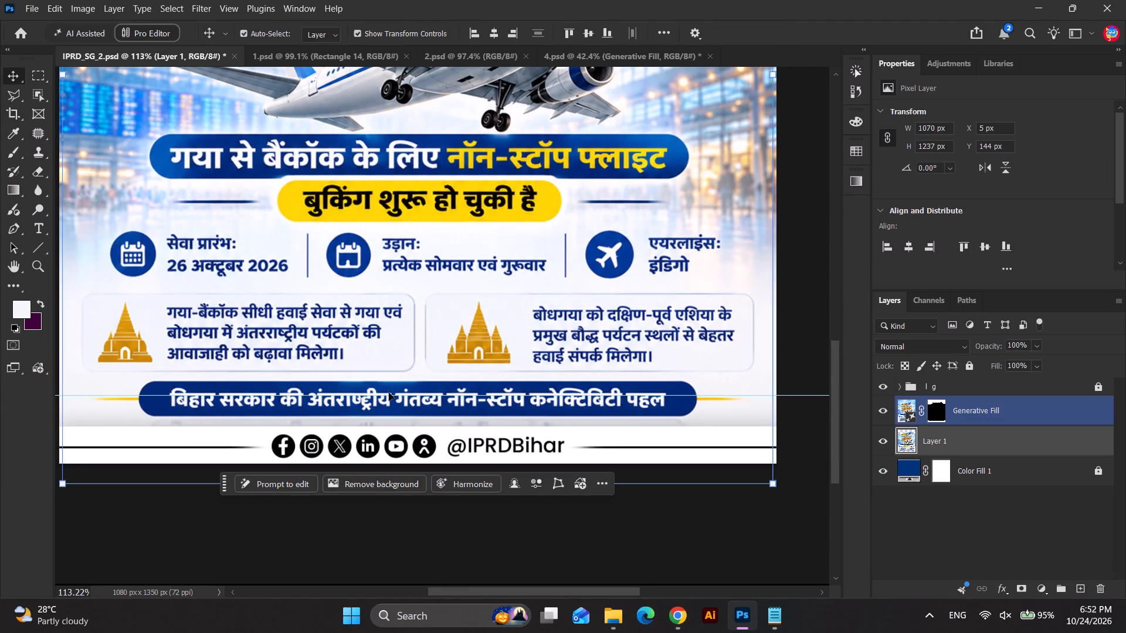
pyautogui.click(388, 396)
pyautogui.press('Delete')
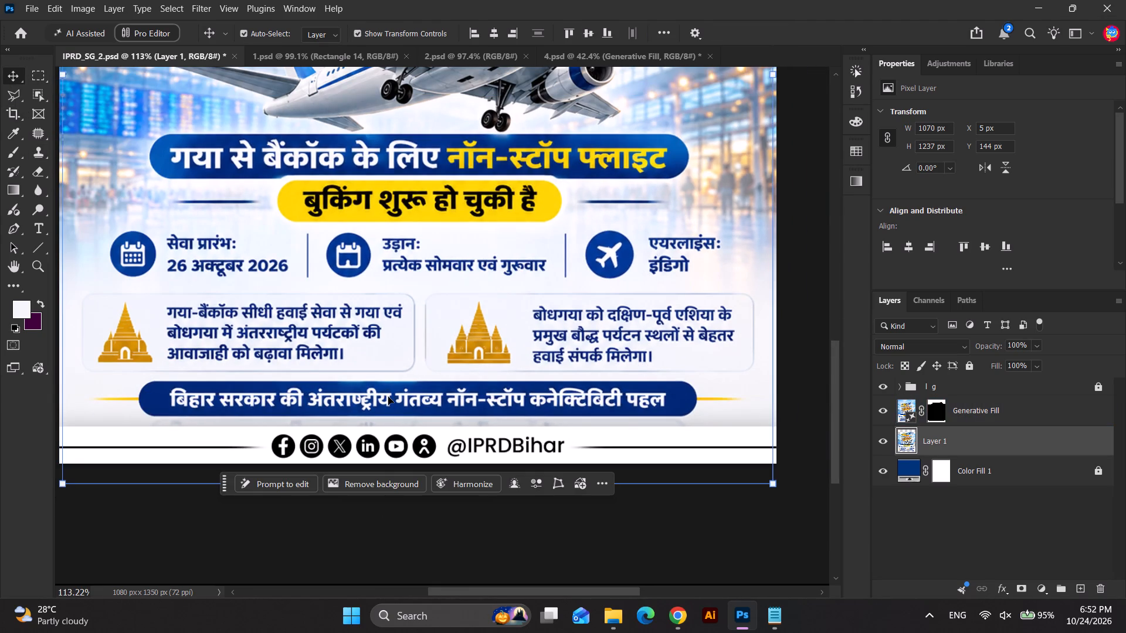
# Compare the three variations of the Generative Fill layer, apply the second one, and deselect the layer.
pyautogui.scroll(4, 370, 441)
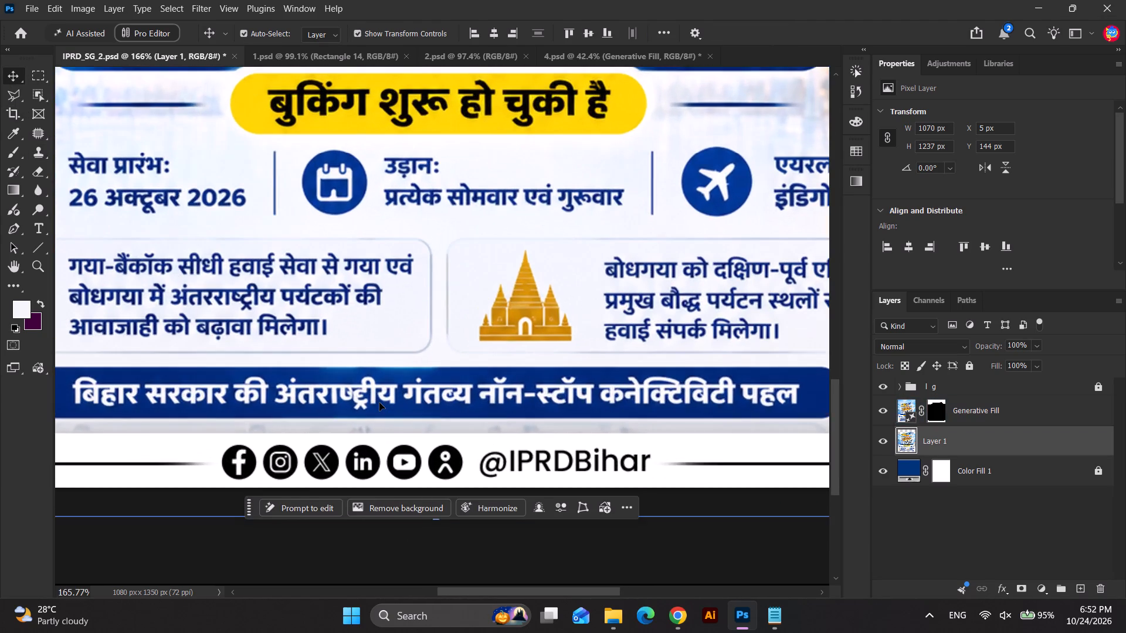
pyautogui.scroll(-6, 379, 403)
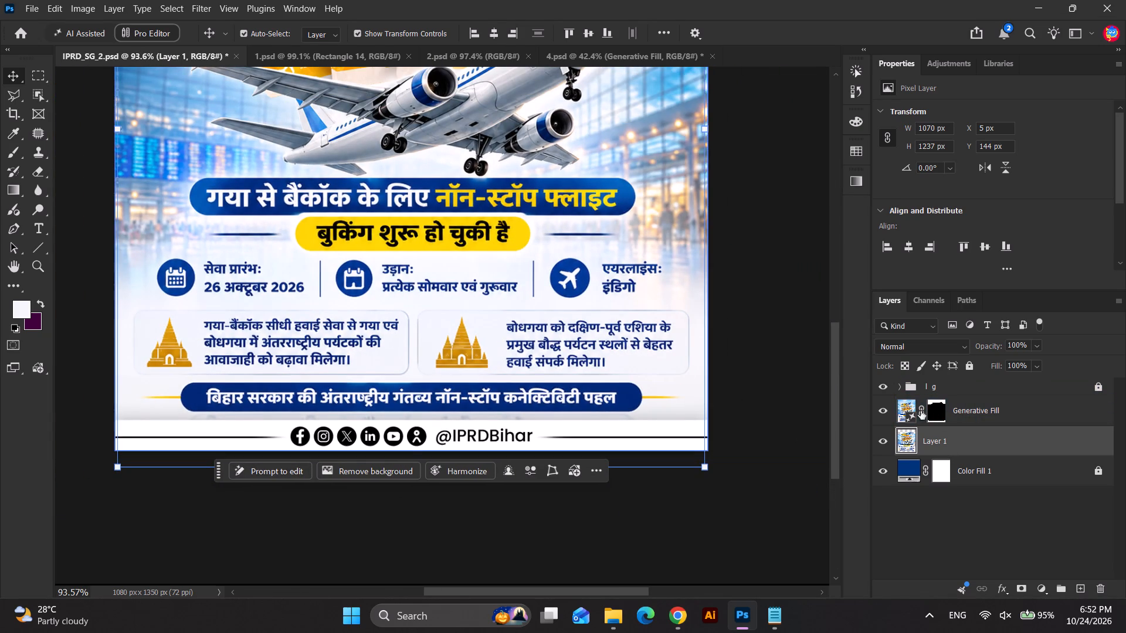
pyautogui.click(904, 409)
pyautogui.scroll(-3, 1051, 222)
pyautogui.scroll(-4, 937, 205)
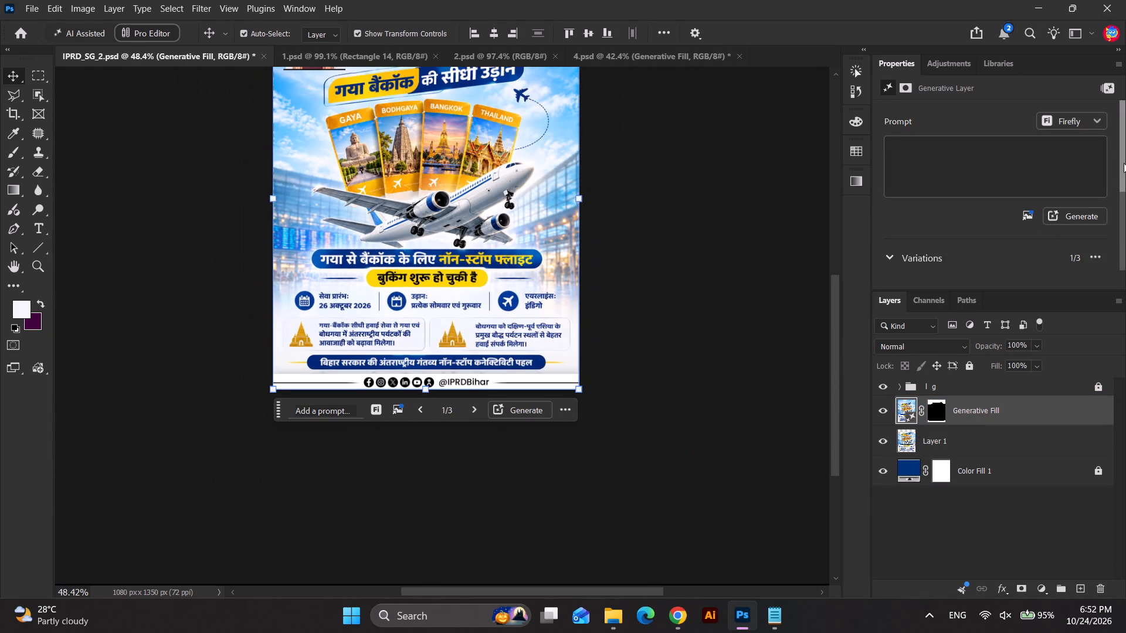
pyautogui.moveTo(1124, 163); pyautogui.dragTo(1125, 212)
pyautogui.click(984, 226)
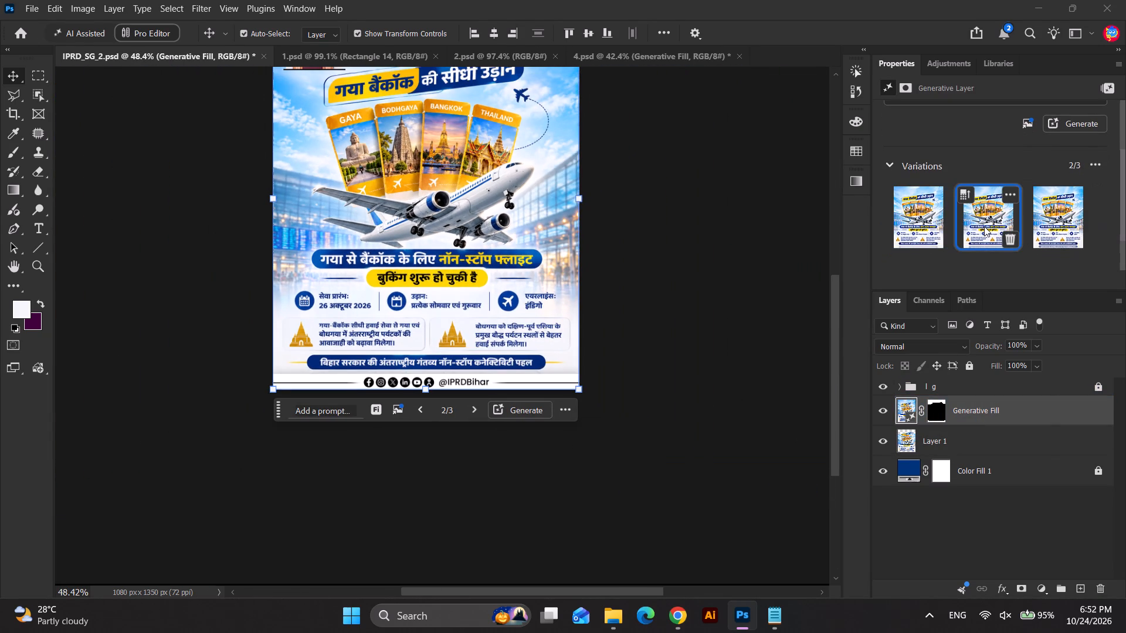
pyautogui.click(1039, 219)
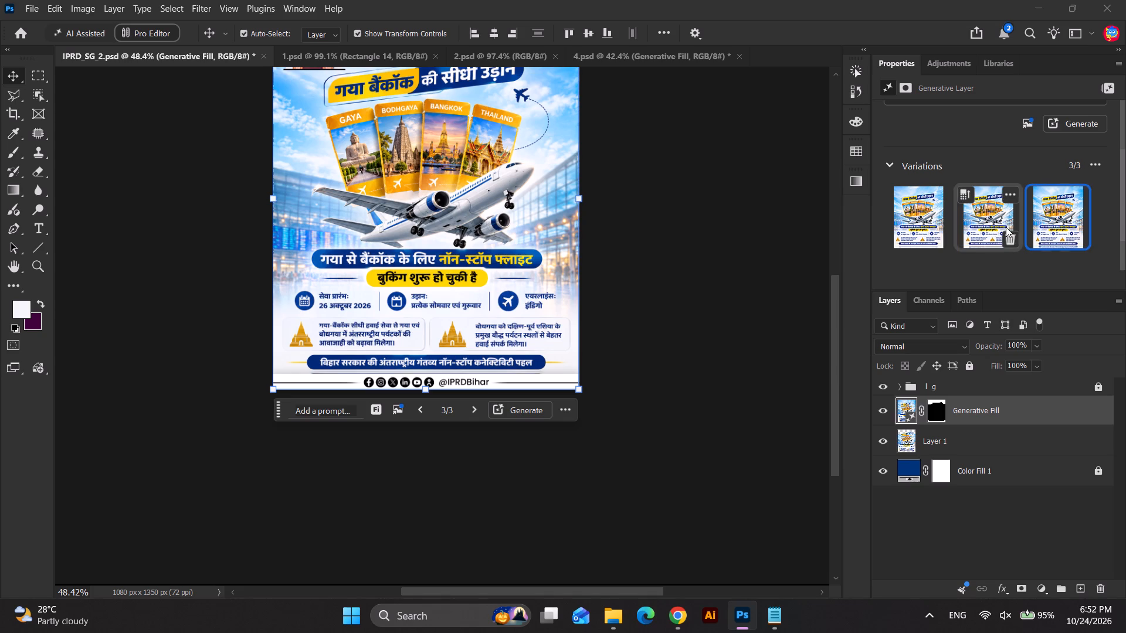
pyautogui.click(983, 229)
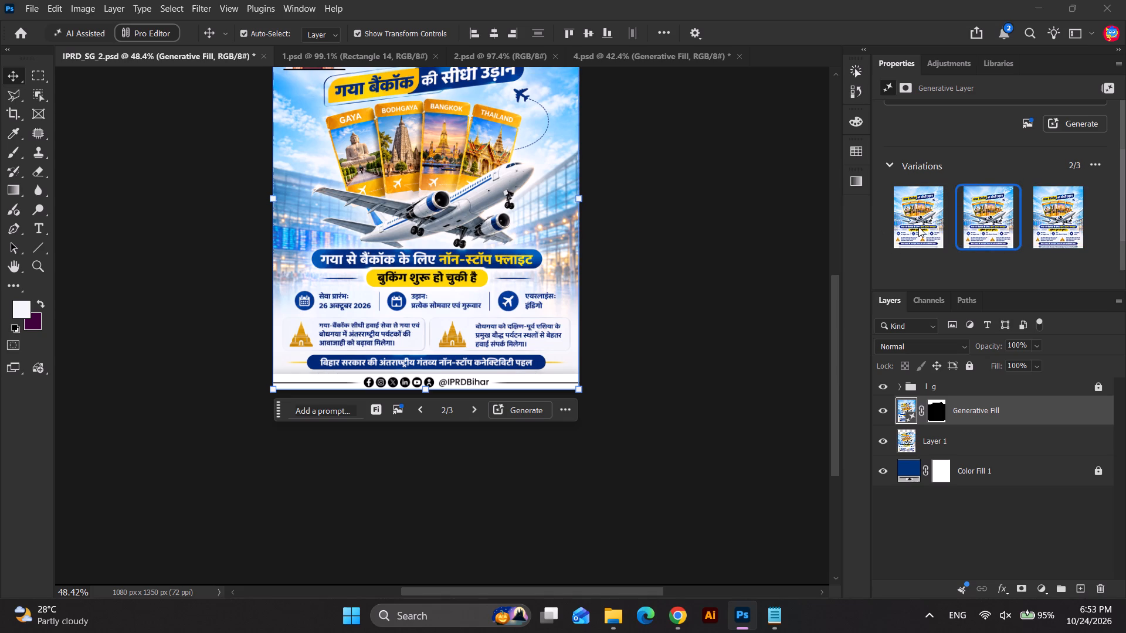
pyautogui.click(918, 227)
pyautogui.click(978, 219)
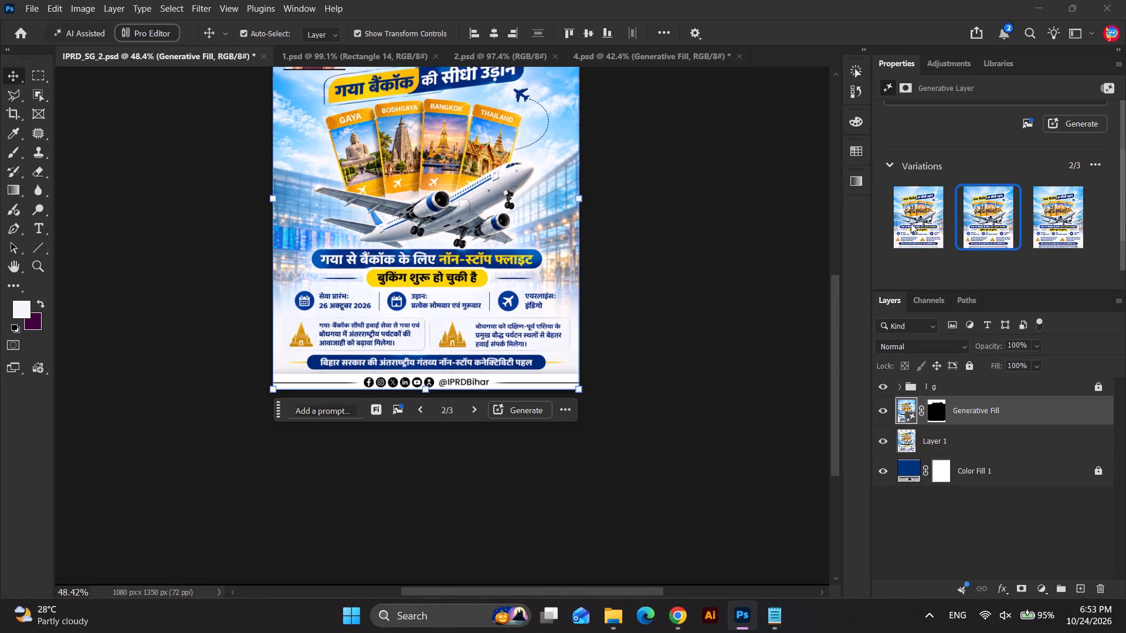
pyautogui.moveTo(837, 291); pyautogui.dragTo(836, 259)
pyautogui.click(916, 228)
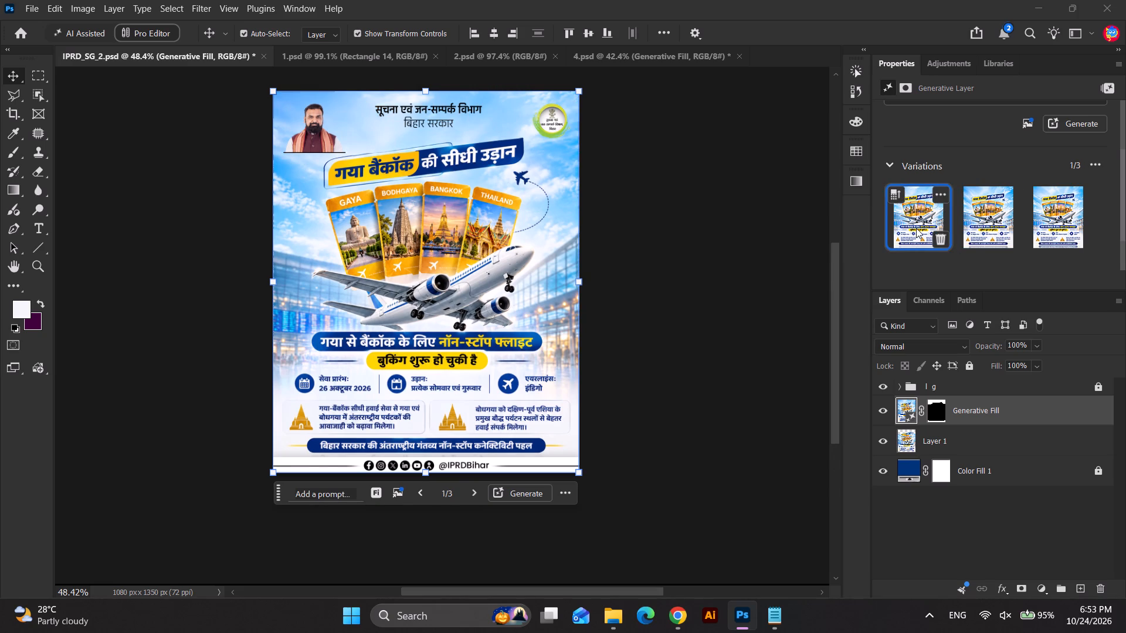
pyautogui.click(981, 222)
pyautogui.click(729, 193)
pyautogui.scroll(6, 434, 134)
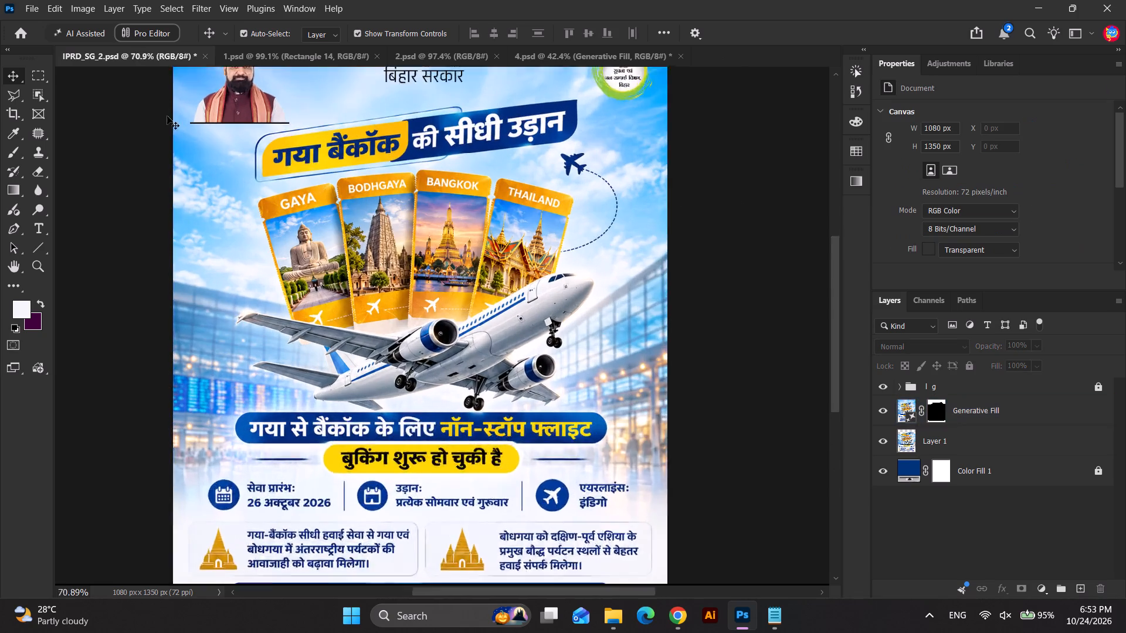
pyautogui.scroll(1, 167, 116)
pyautogui.scroll(1, 455, 156)
pyautogui.scroll(-3, 367, 182)
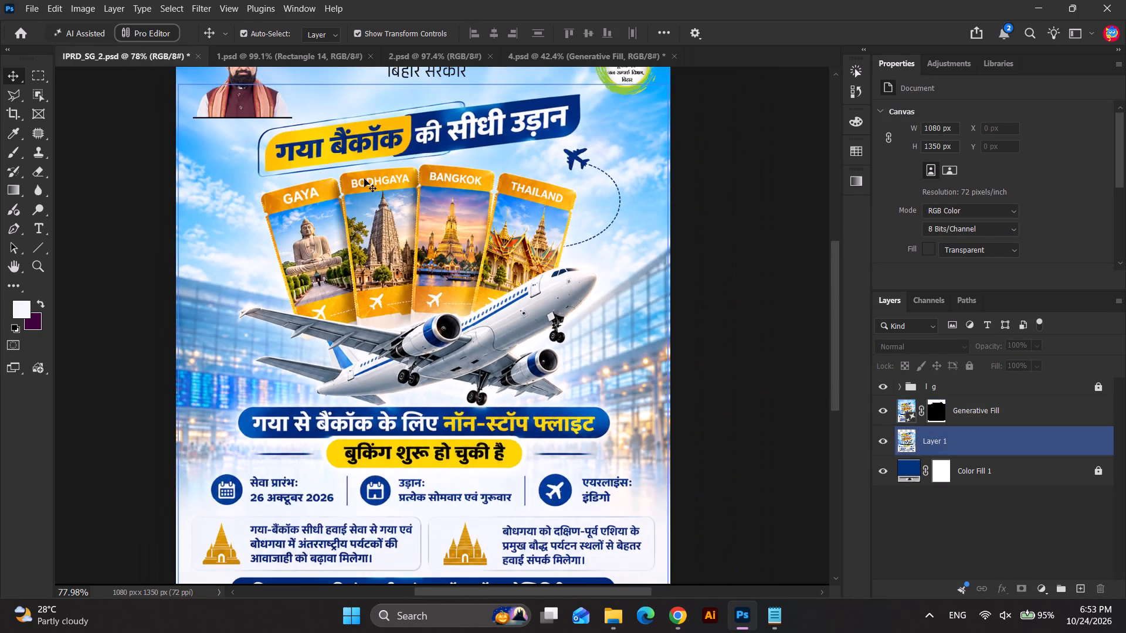
pyautogui.scroll(-7, 364, 179)
pyautogui.click(663, 267)
pyautogui.scroll(6, 395, 450)
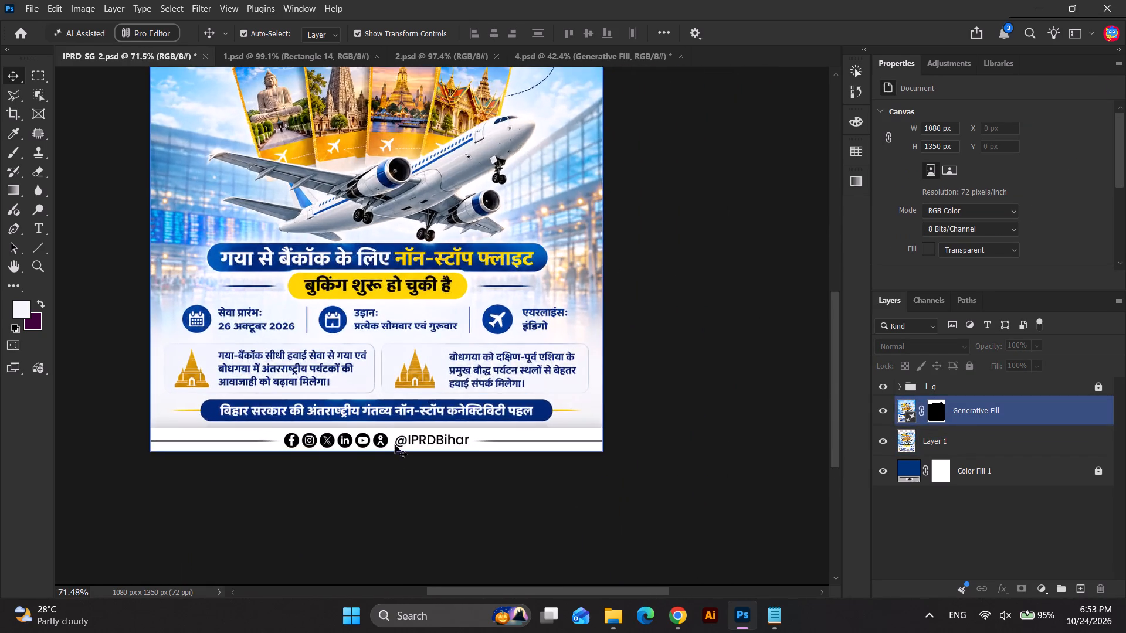
# Draw a rectangle about 843 × 57 px over the blue बिहार सरकार banner above the social media footer.
pyautogui.scroll(3, 395, 445)
pyautogui.scroll(1, 118, 393)
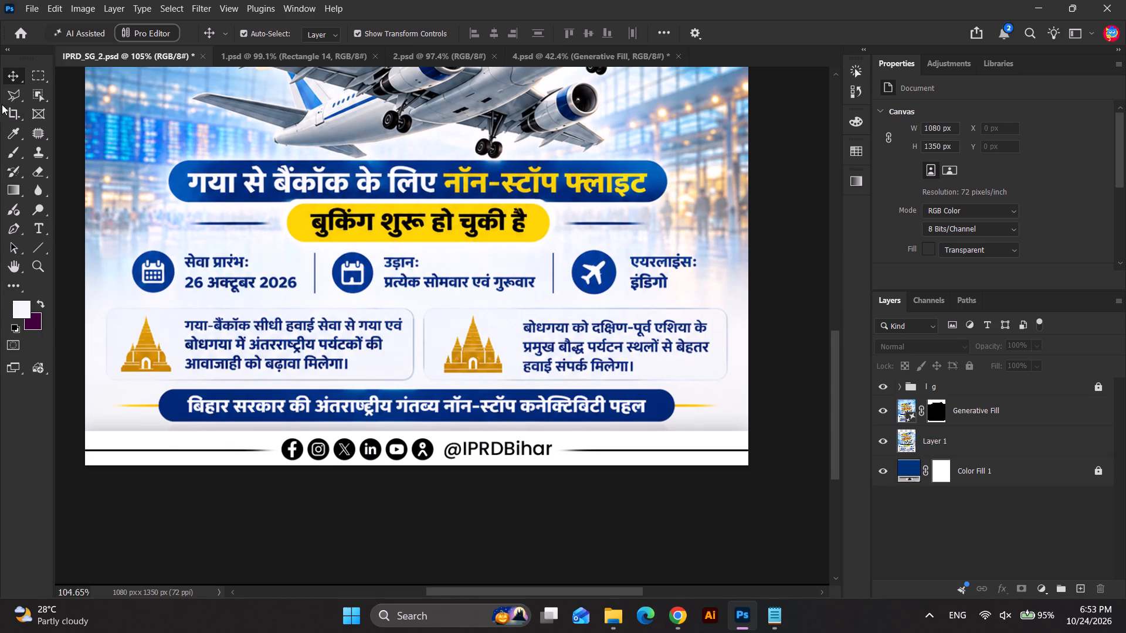
pyautogui.scroll(2, 121, 309)
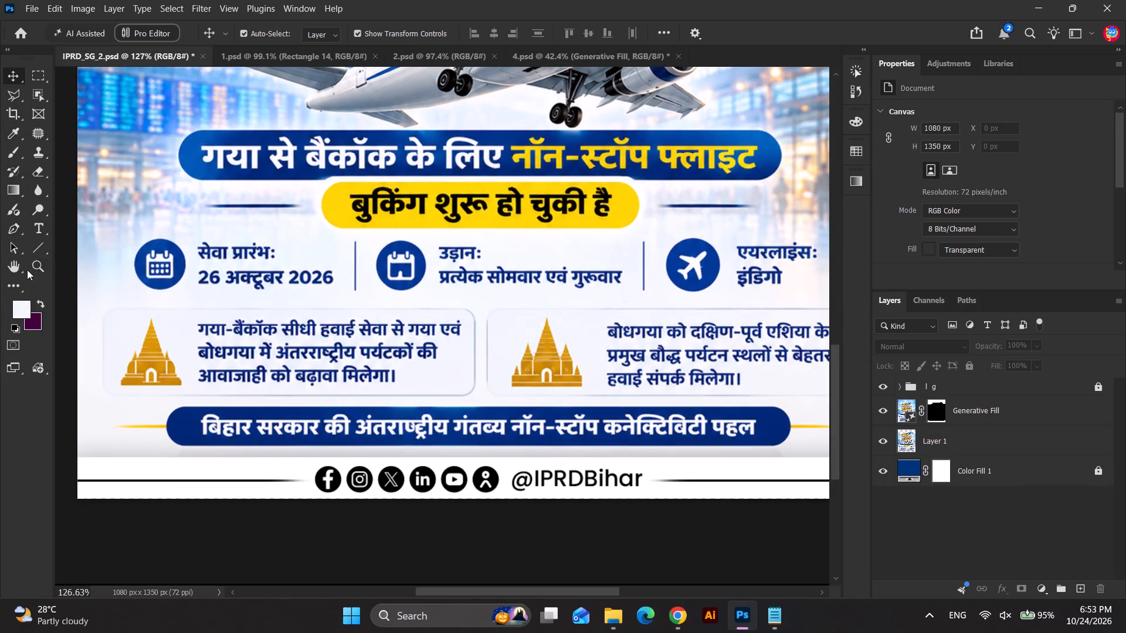
pyautogui.rightClick(35, 246)
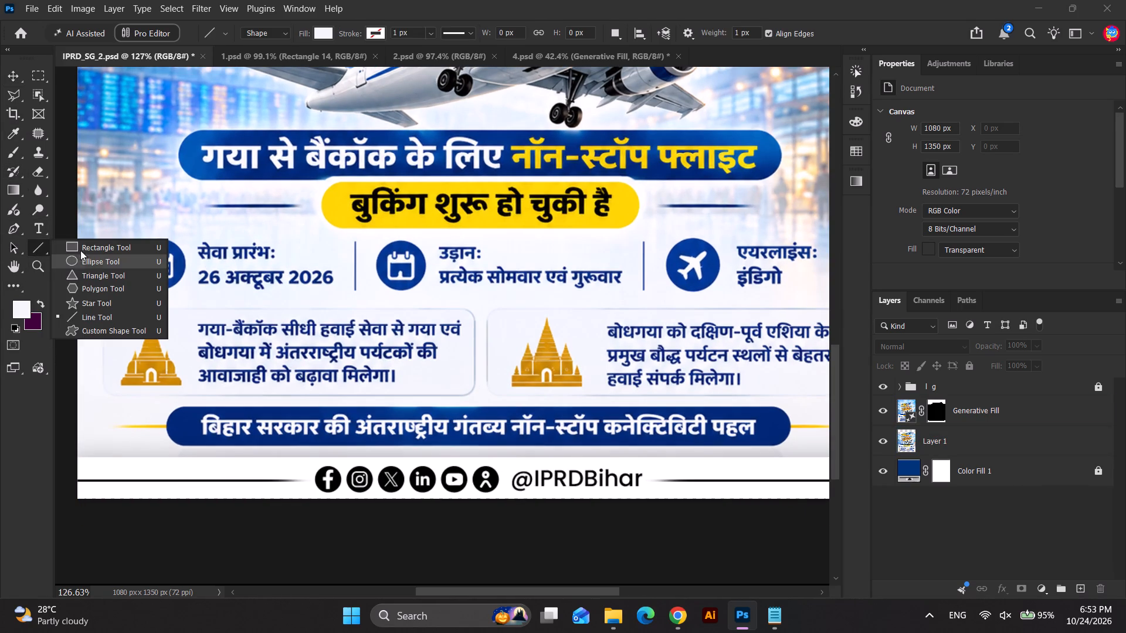
pyautogui.click(84, 245)
pyautogui.moveTo(164, 406); pyautogui.dragTo(607, 450)
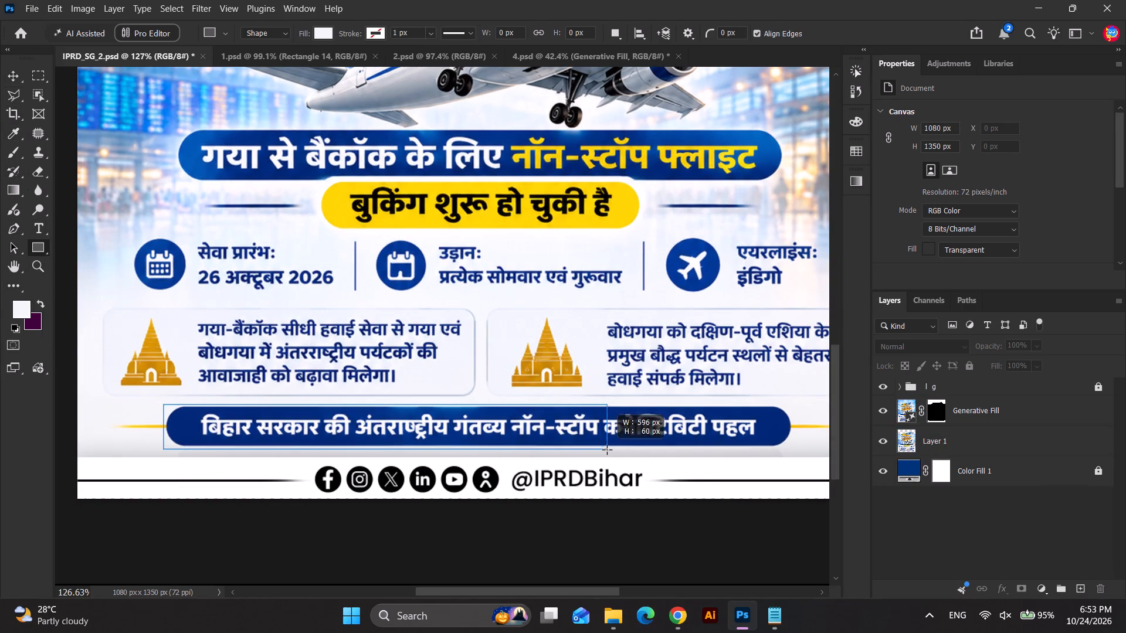
pyautogui.moveTo(607, 450); pyautogui.dragTo(789, 445)
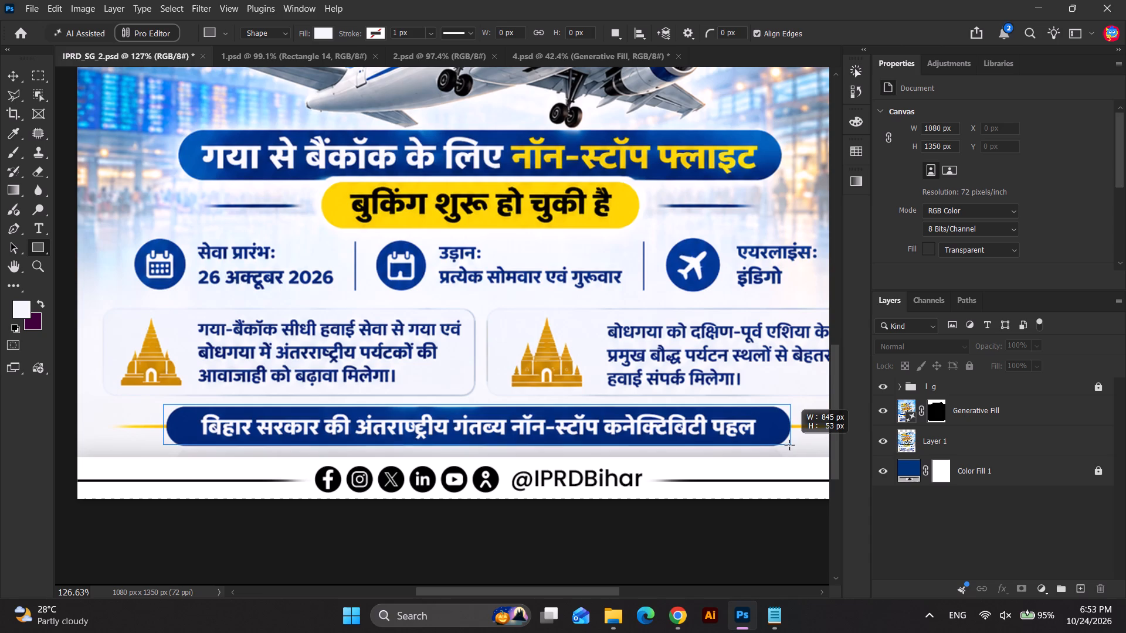
pyautogui.moveTo(789, 445); pyautogui.dragTo(789, 447)
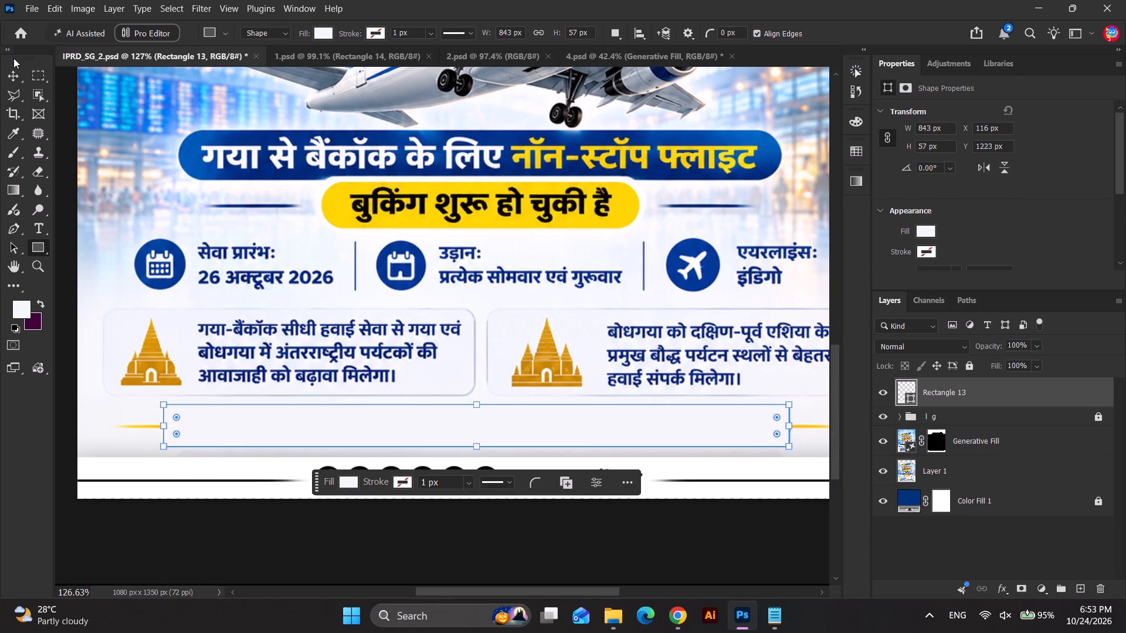
# Fill the new rectangle with the banner's blue, #022d79, sampled from the artwork while the rectangle is hidden, and show it again.
pyautogui.click(12, 78)
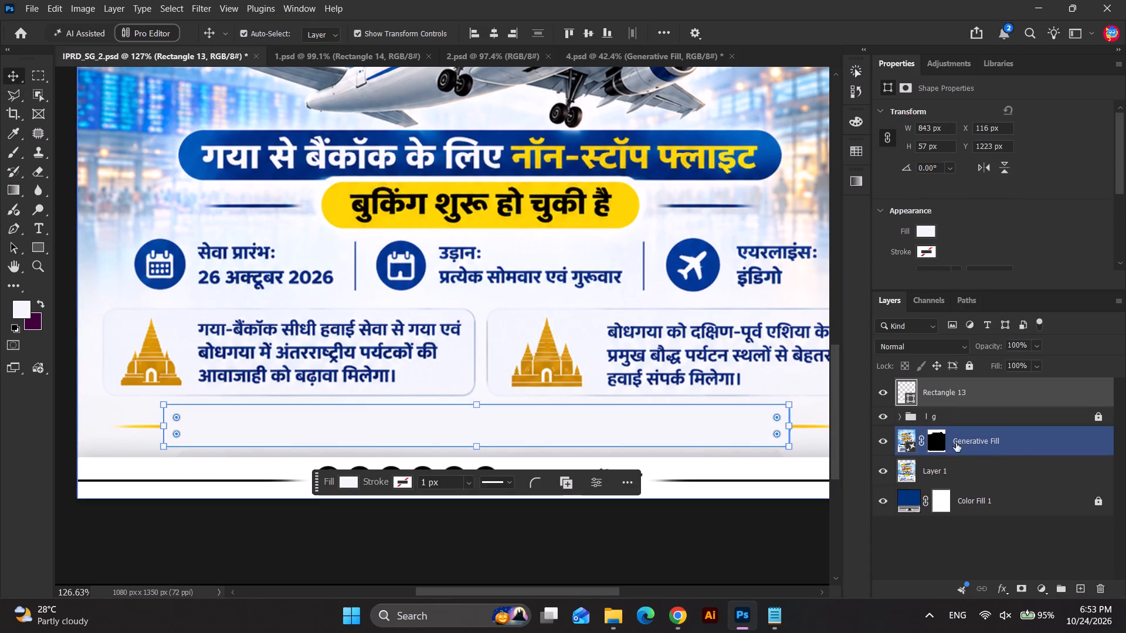
pyautogui.click(881, 395)
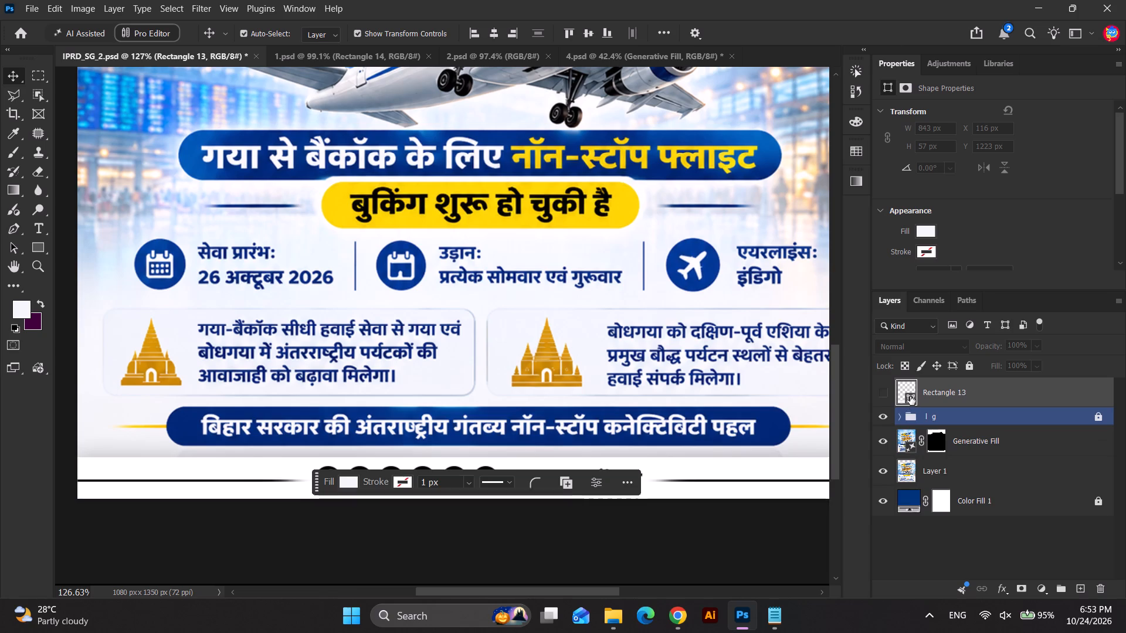
pyautogui.doubleClick(910, 396)
pyautogui.click(681, 411)
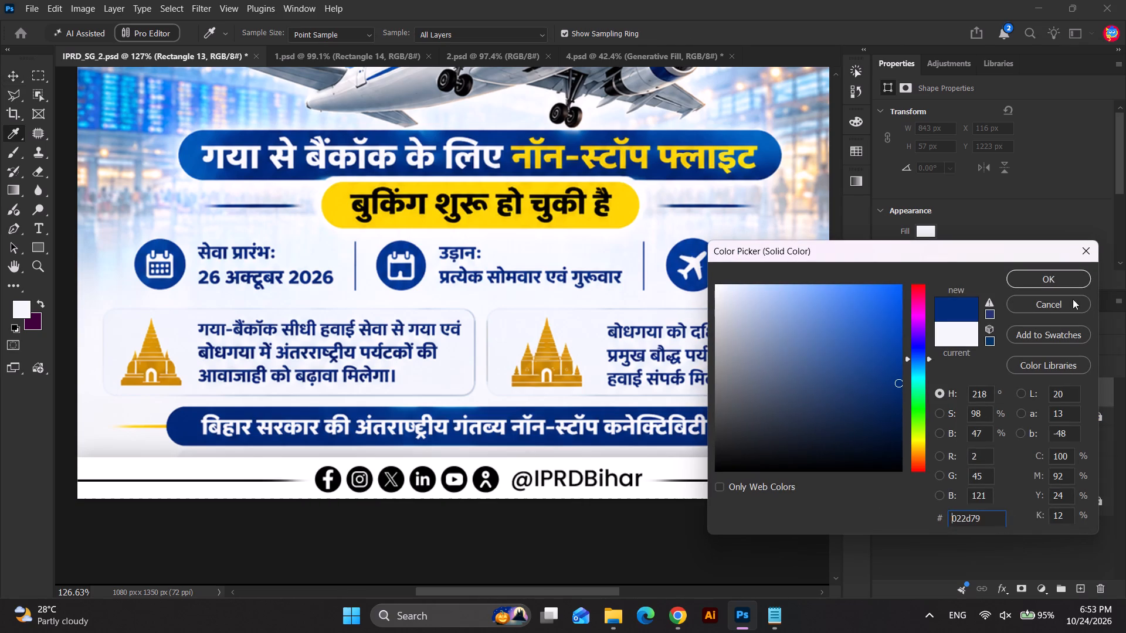
pyautogui.click(1073, 284)
pyautogui.scroll(-3, 996, 227)
pyautogui.click(884, 394)
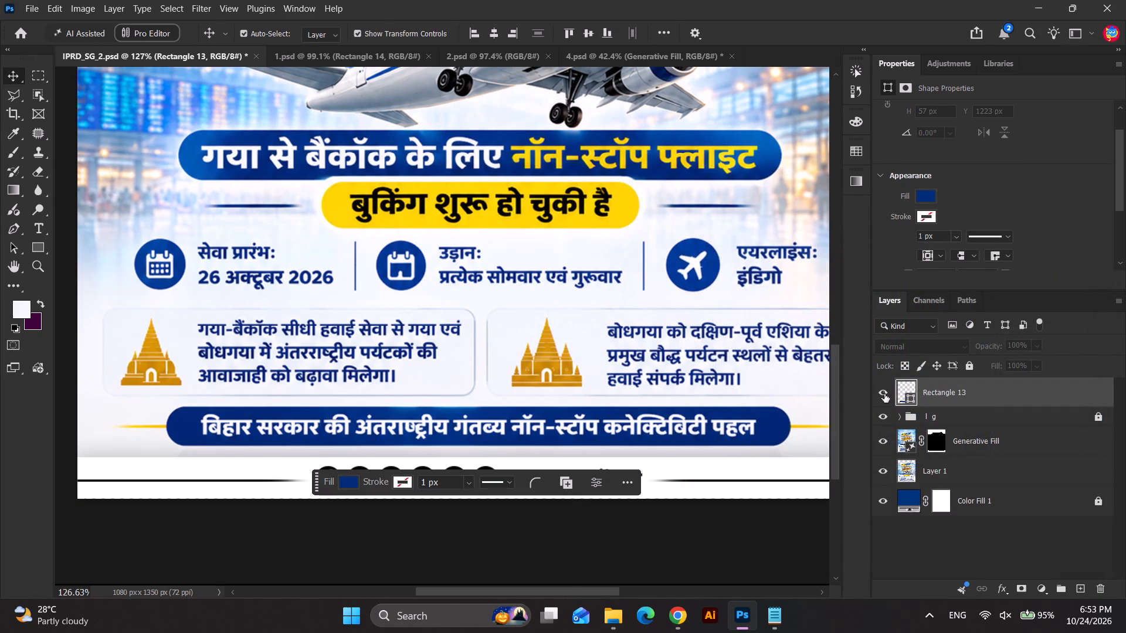
# Round all corners of the blue rectangle to 28.5 px so it matches the banner's pill shape, and deselect it.
pyautogui.scroll(-3, 1104, 182)
pyautogui.moveTo(906, 241); pyautogui.dragTo(1125, 249)
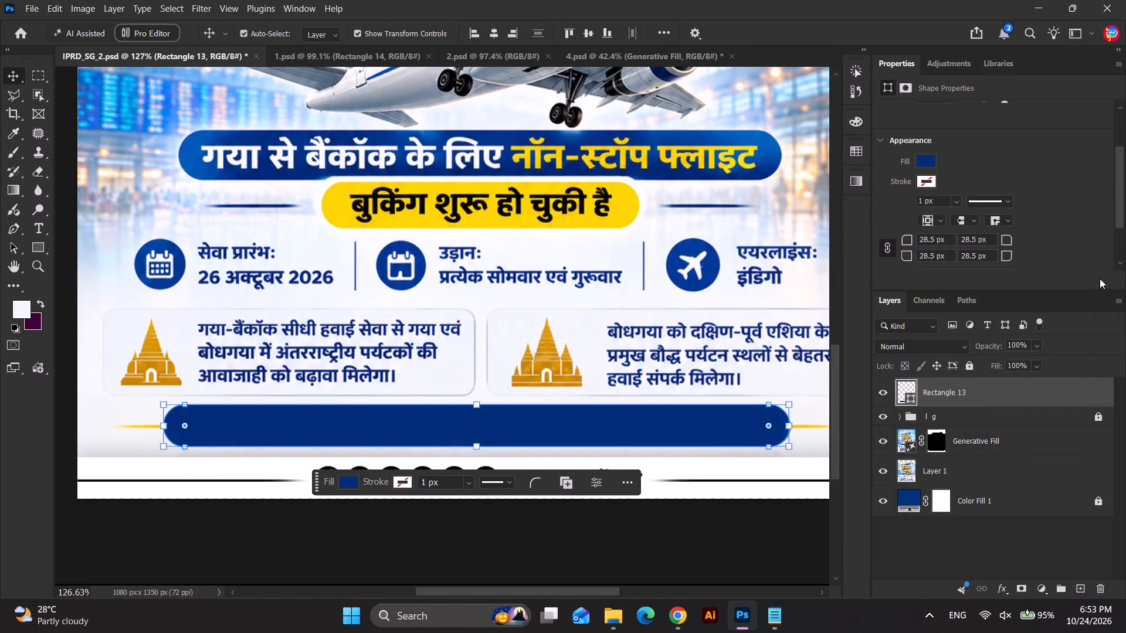
pyautogui.click(39, 74)
pyautogui.scroll(-4, 477, 360)
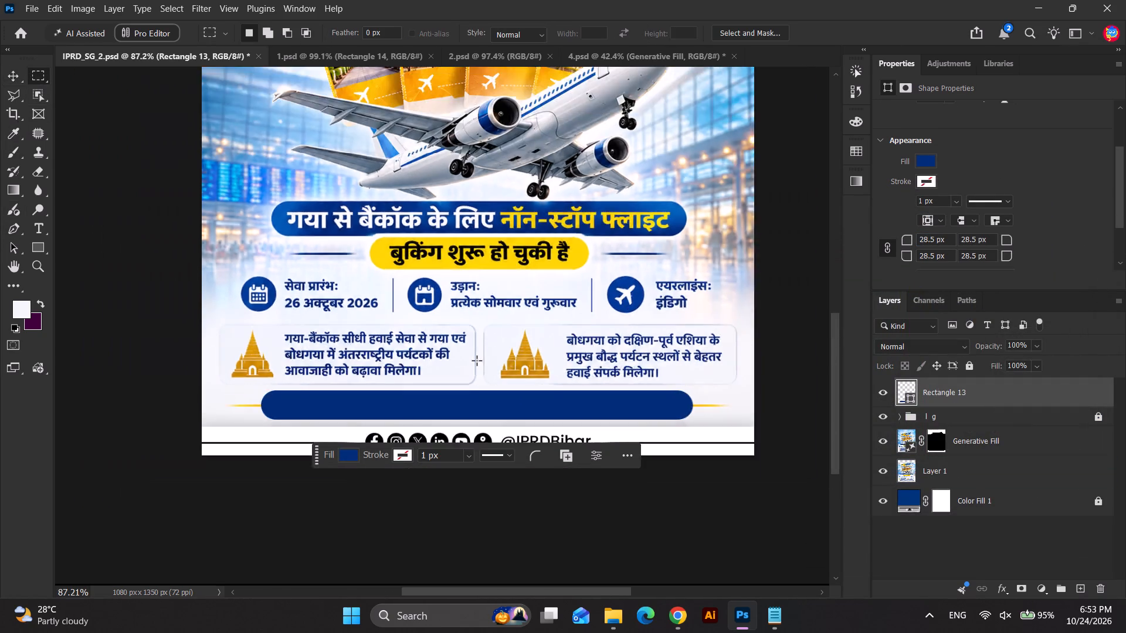
pyautogui.scroll(-4, 477, 360)
pyautogui.click(15, 74)
pyautogui.click(300, 268)
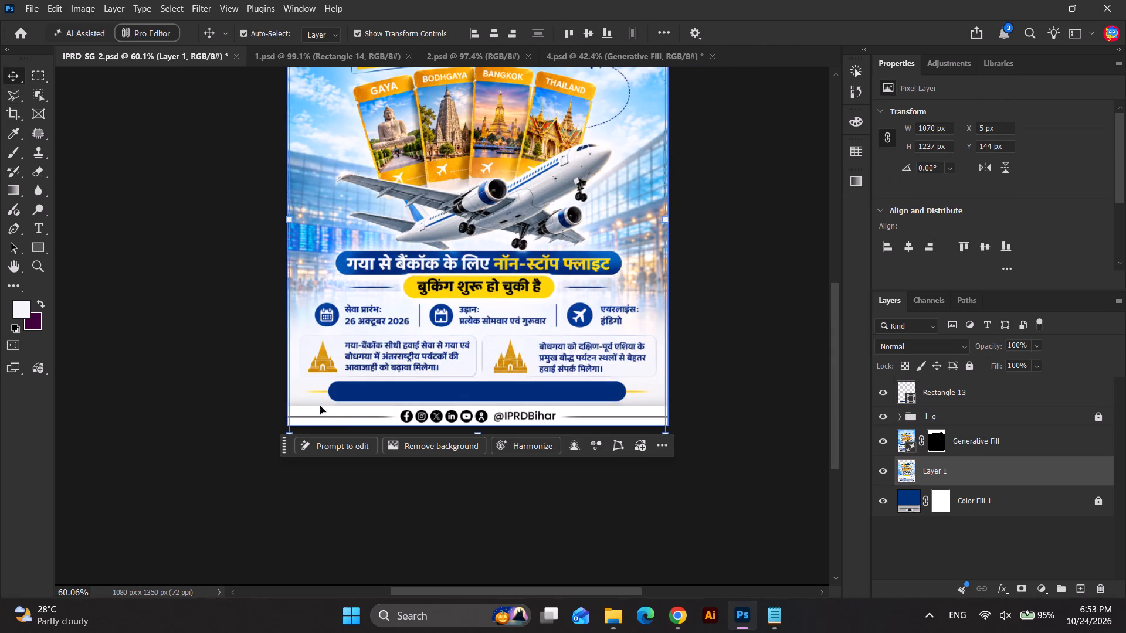
pyautogui.click(619, 520)
# Switch to Notepad and copy the last line, बिहार सरकार की अंतरराष्ट्रीय गंतव्य नॉन-स्टॉप कनेक्टिविटी पहल.
pyautogui.click(770, 625)
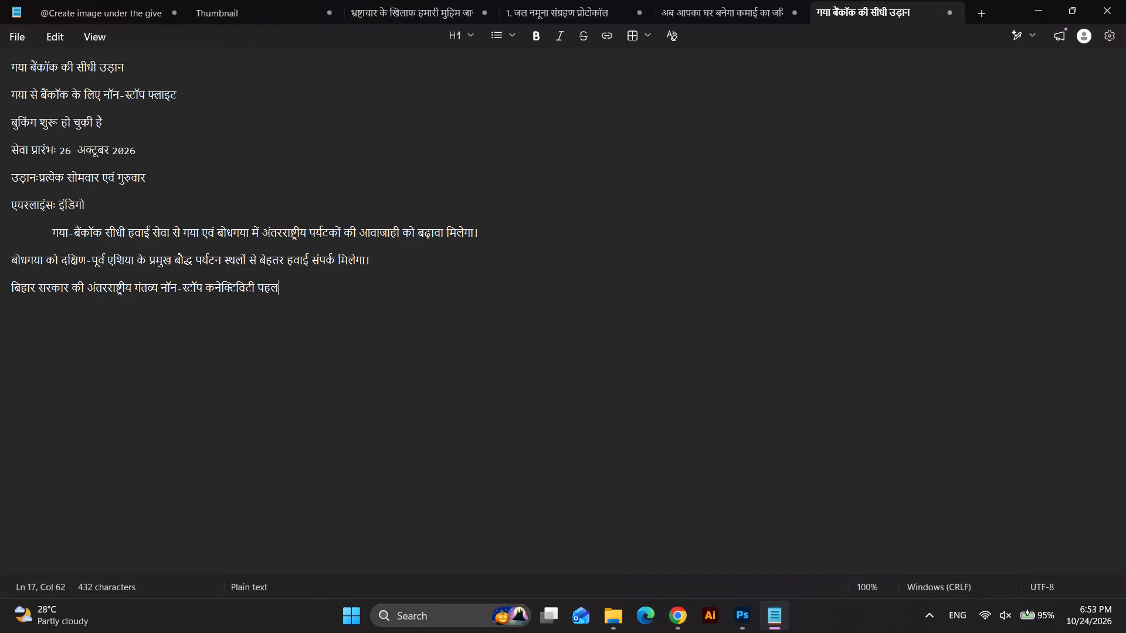
pyautogui.moveTo(12, 287); pyautogui.dragTo(270, 297)
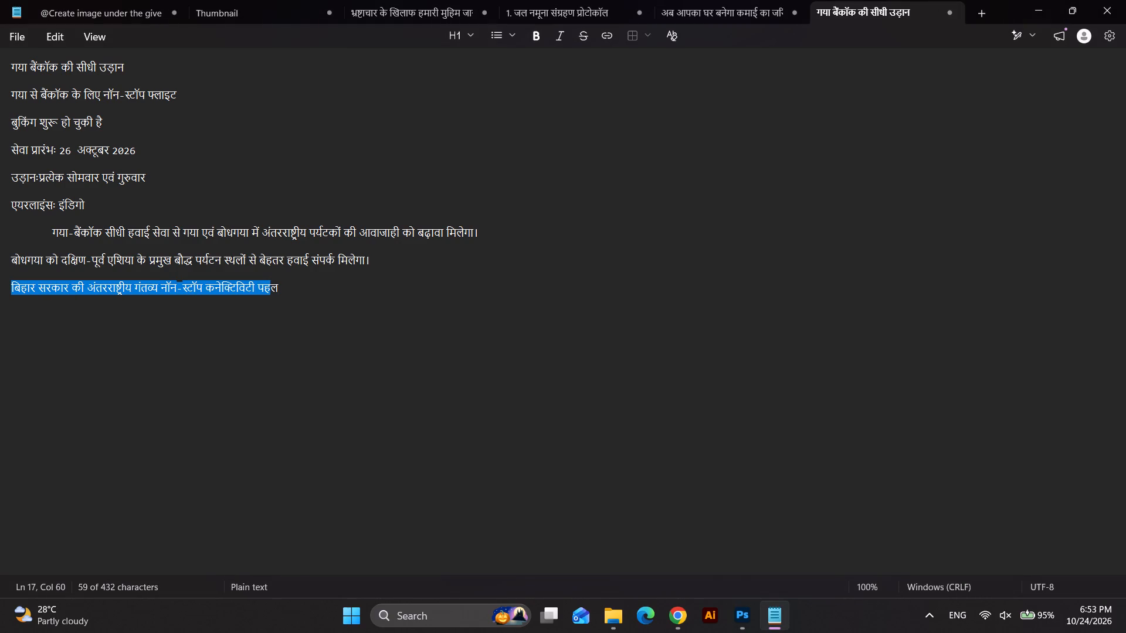
pyautogui.moveTo(270, 297); pyautogui.dragTo(280, 297)
pyautogui.hotkey('ctrl', 'c')
pyautogui.hotkey('ctrl', 'c')
pyautogui.hotkey('alt', 'Tab')
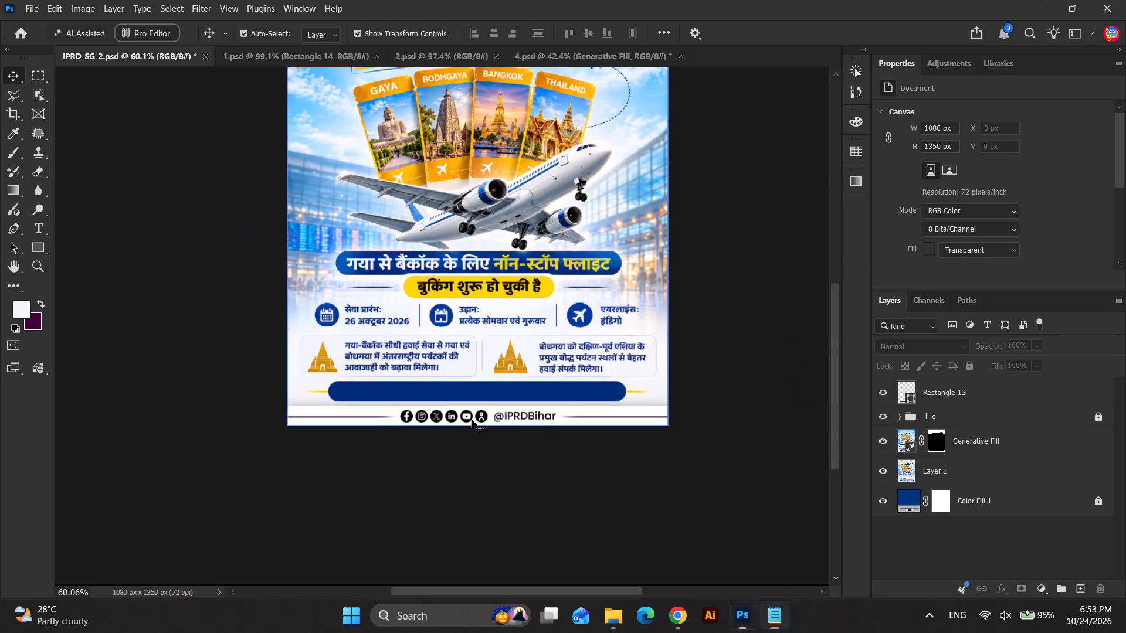
# Back in Photoshop, paste the copied line as a new text layer over the blank blue banner.
pyautogui.scroll(5, 463, 423)
pyautogui.click(36, 232)
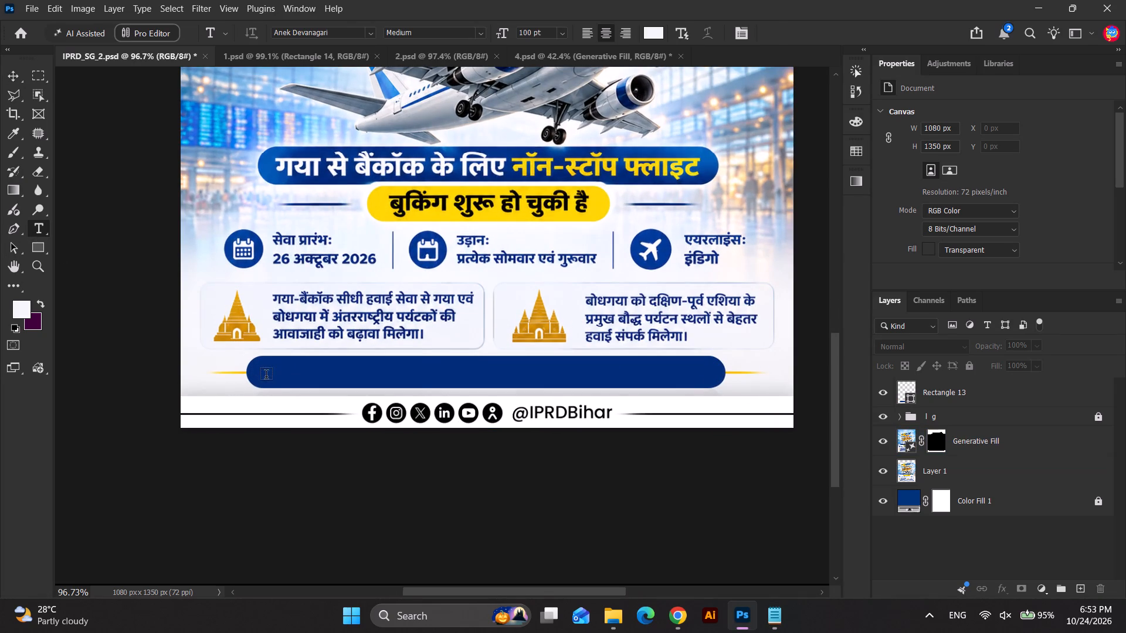
pyautogui.click(267, 376)
pyautogui.hotkey('ctrl', 'v')
pyautogui.hotkey('ctrl', 'a')
pyautogui.click(11, 78)
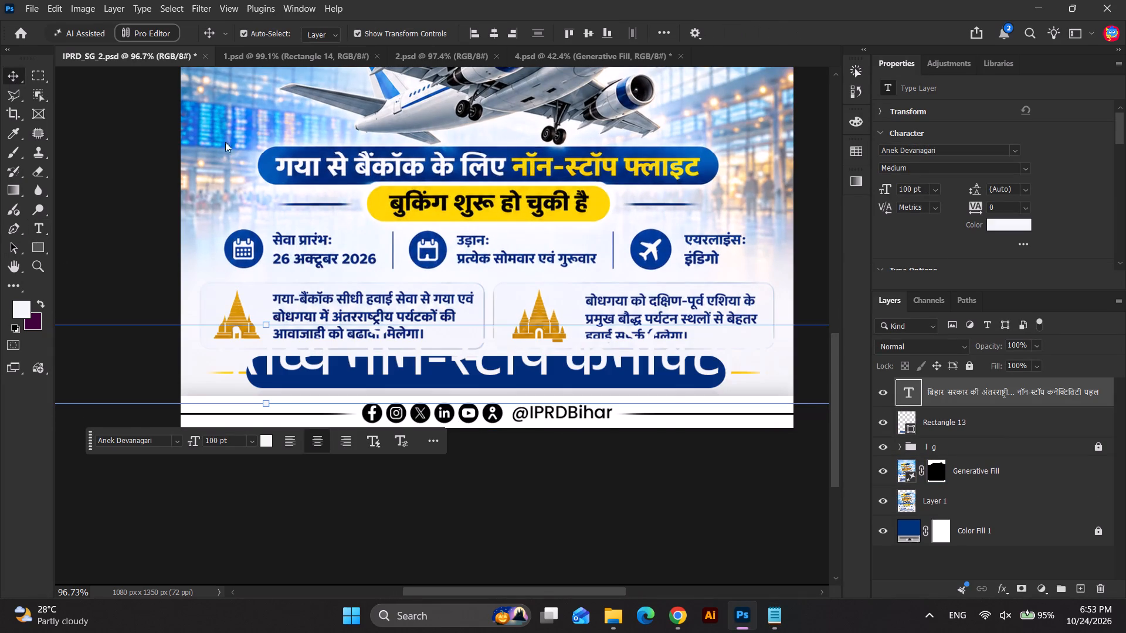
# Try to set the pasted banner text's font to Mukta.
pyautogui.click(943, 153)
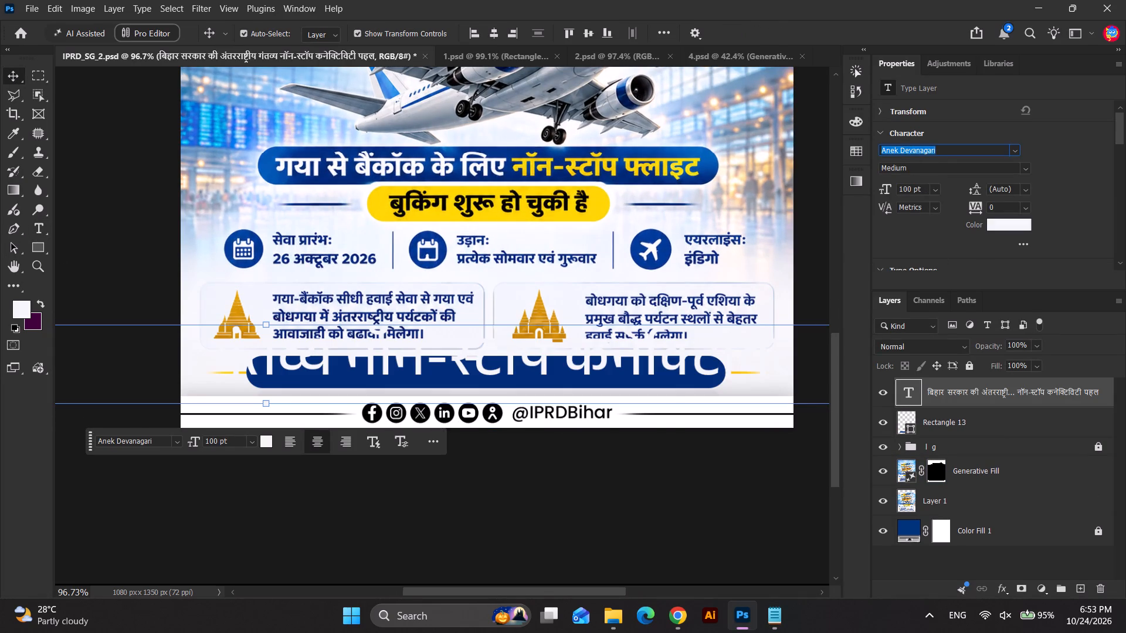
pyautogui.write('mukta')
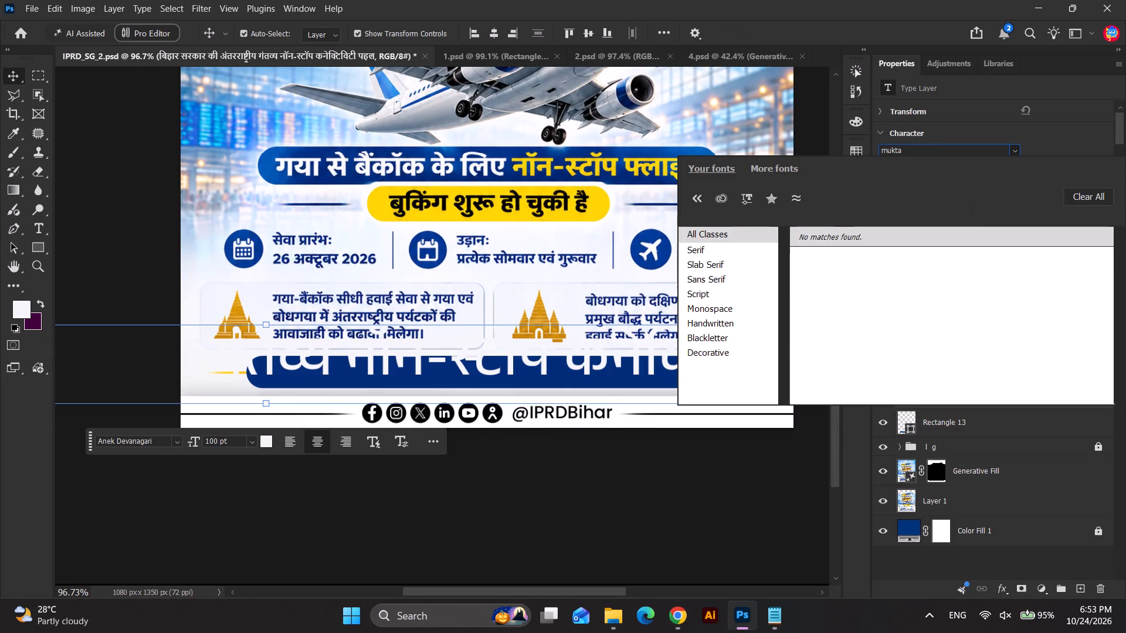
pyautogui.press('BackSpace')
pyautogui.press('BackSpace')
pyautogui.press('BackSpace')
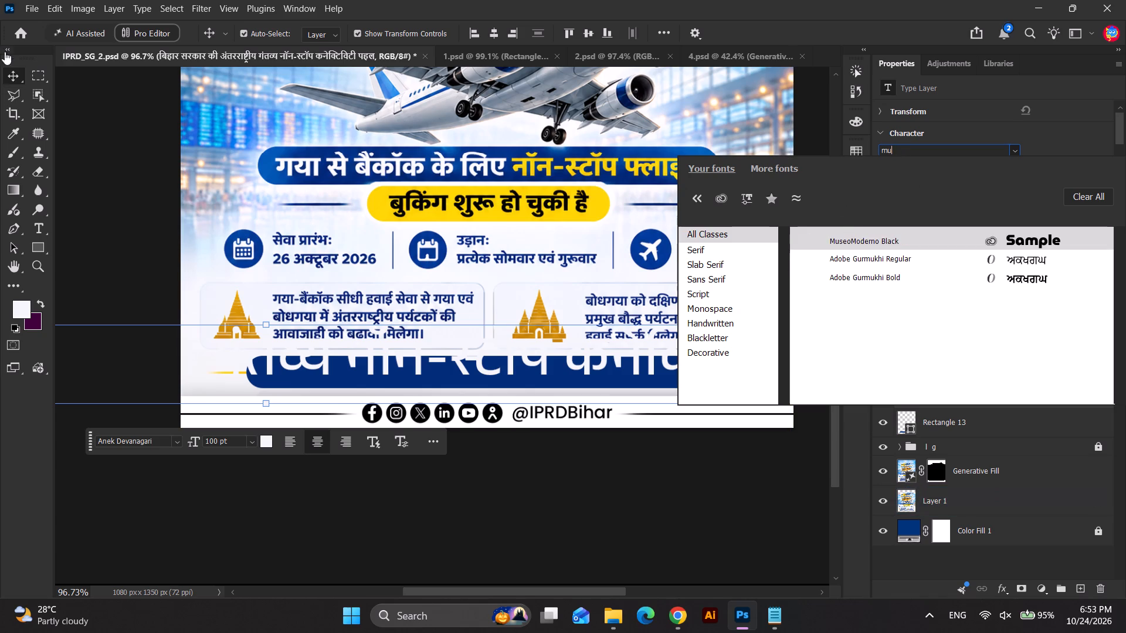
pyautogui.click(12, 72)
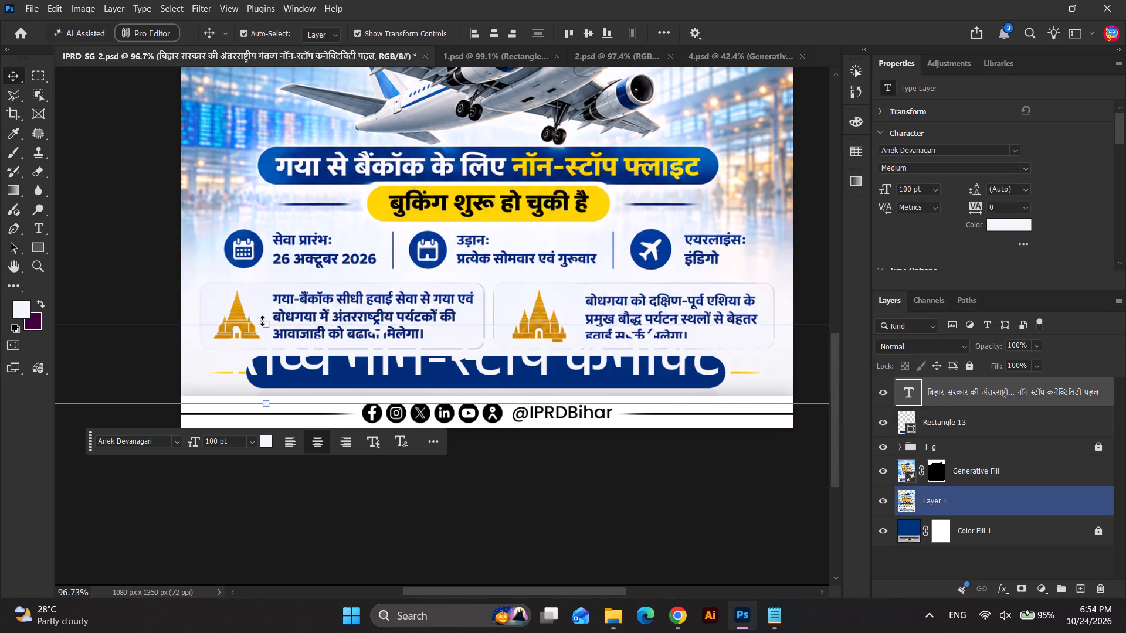
# Scale the banner text down to about 20.35 pt, move it onto the blue banner, and centre it horizontally.
pyautogui.moveTo(262, 321); pyautogui.dragTo(263, 380)
pyautogui.moveTo(286, 394); pyautogui.dragTo(331, 386)
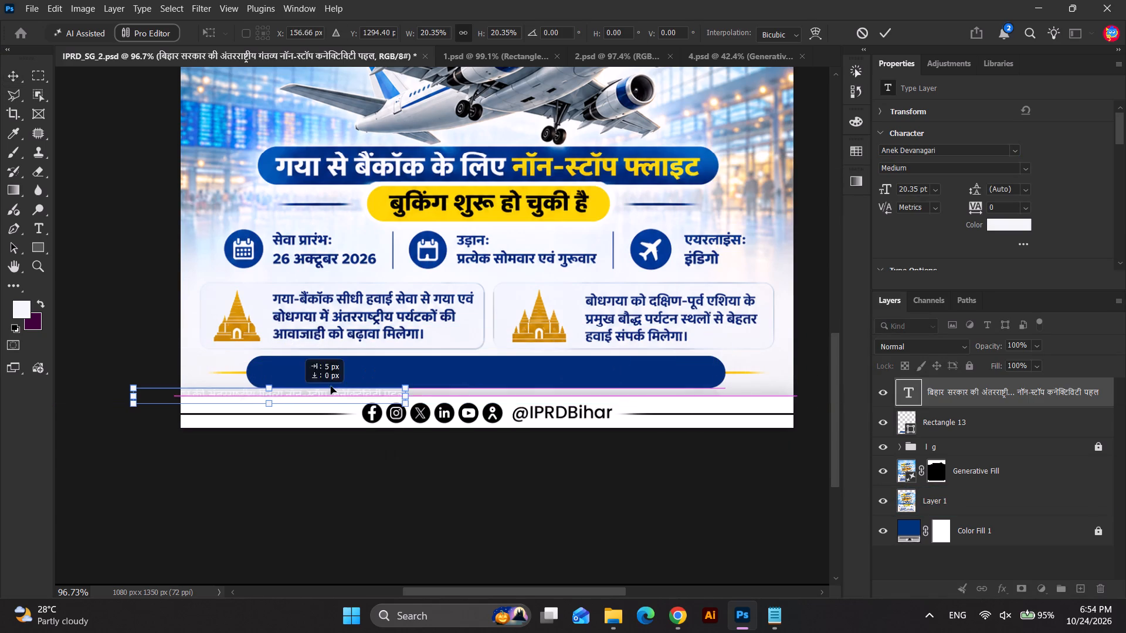
pyautogui.moveTo(331, 386); pyautogui.dragTo(473, 372)
pyautogui.press('Return')
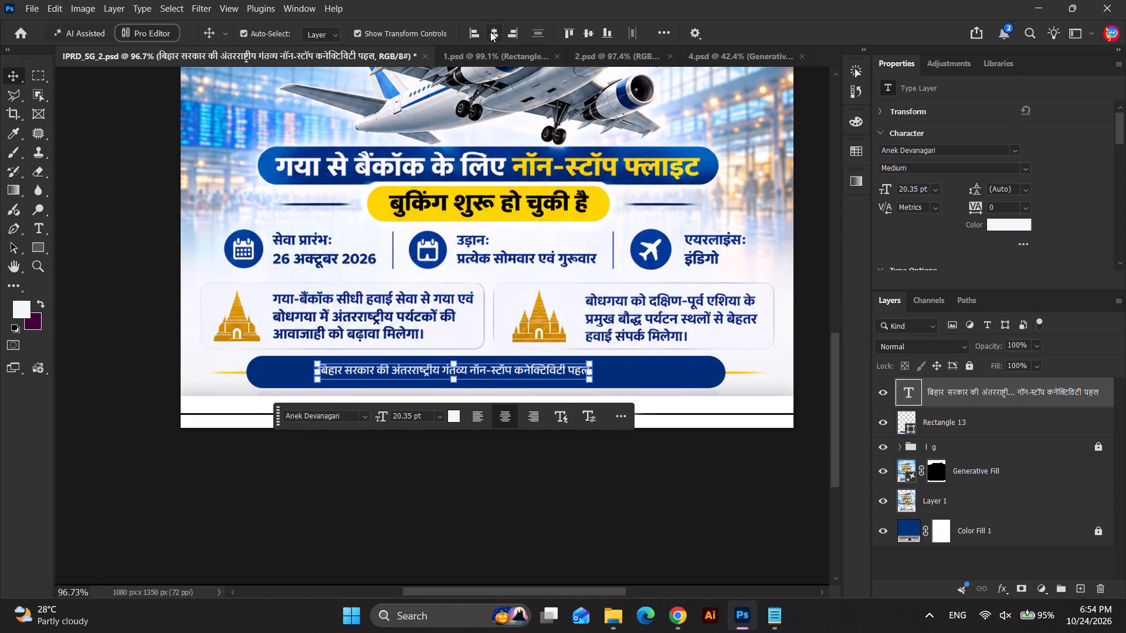
pyautogui.click(490, 31)
pyautogui.scroll(3, 693, 384)
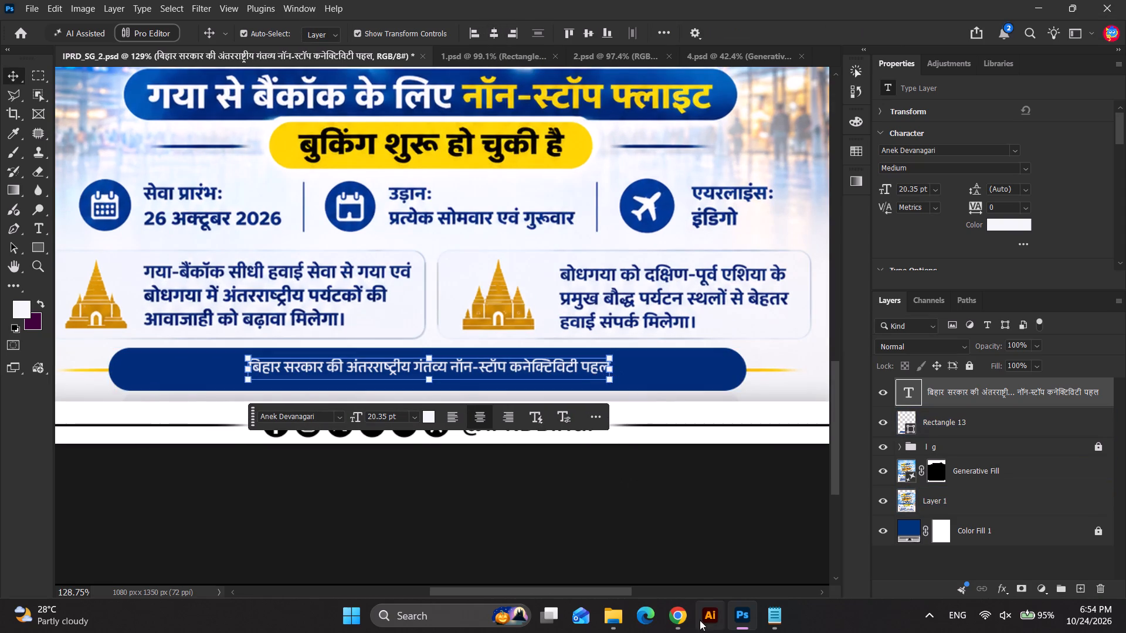
# In a new Chrome tab, search Google for "mukta font" and open the Mukta page on Google Fonts.
pyautogui.click(673, 612)
pyautogui.click(884, 16)
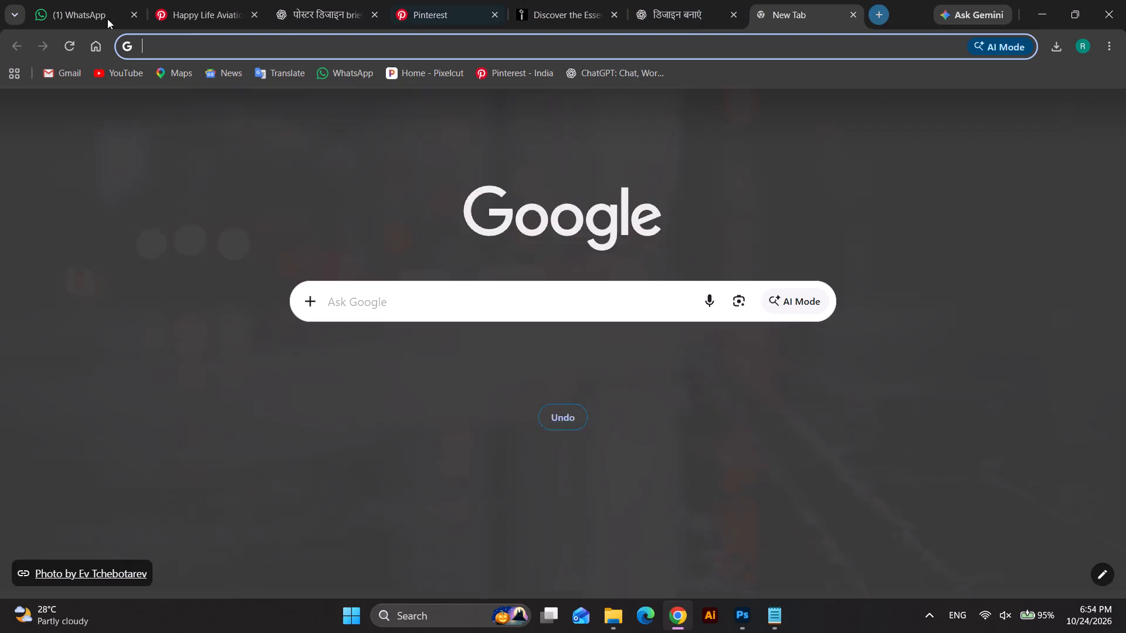
pyautogui.click(93, 50)
pyautogui.click(436, 271)
pyautogui.write('mukt')
pyautogui.click(428, 305)
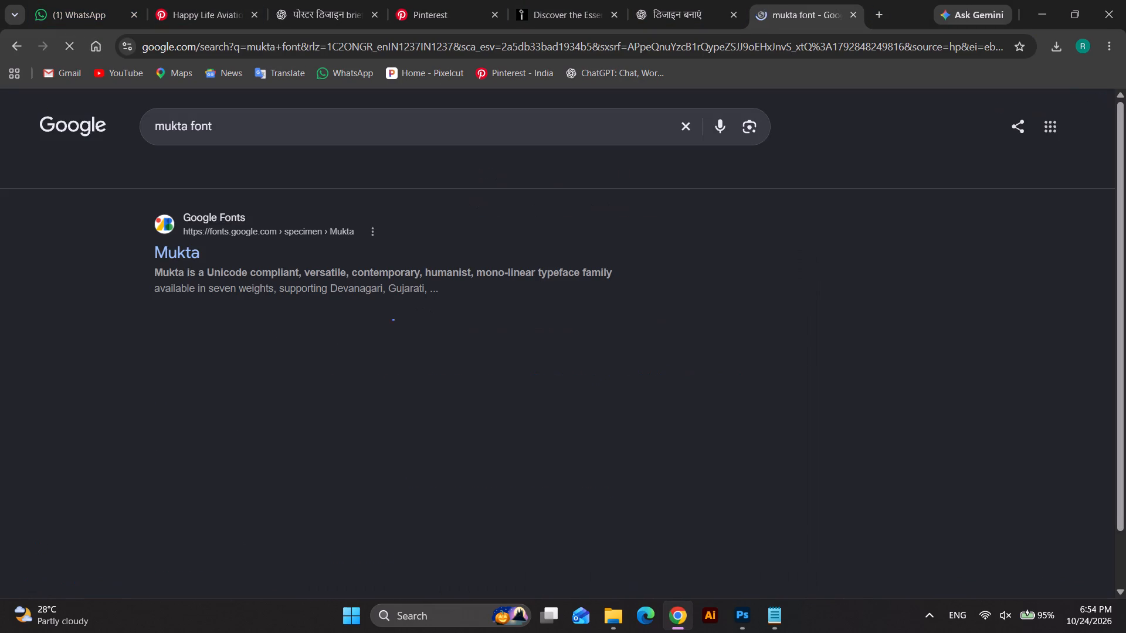
pyautogui.click(186, 259)
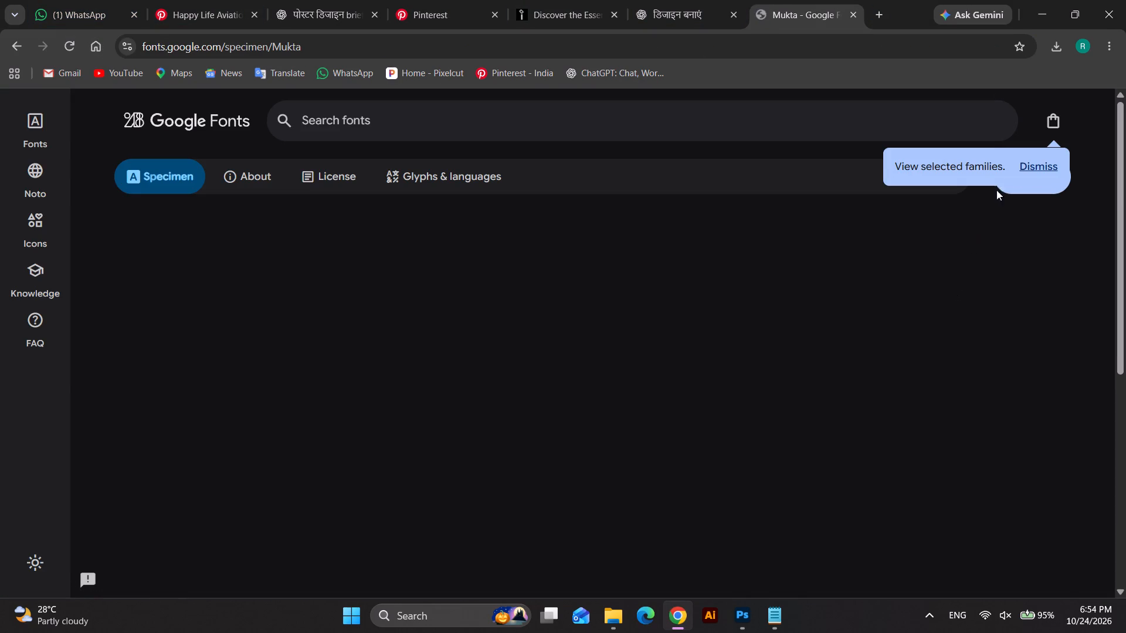
# Add the Mukta family to the Google Fonts selection and download it.
pyautogui.click(1037, 163)
pyautogui.click(1041, 249)
pyautogui.click(1040, 183)
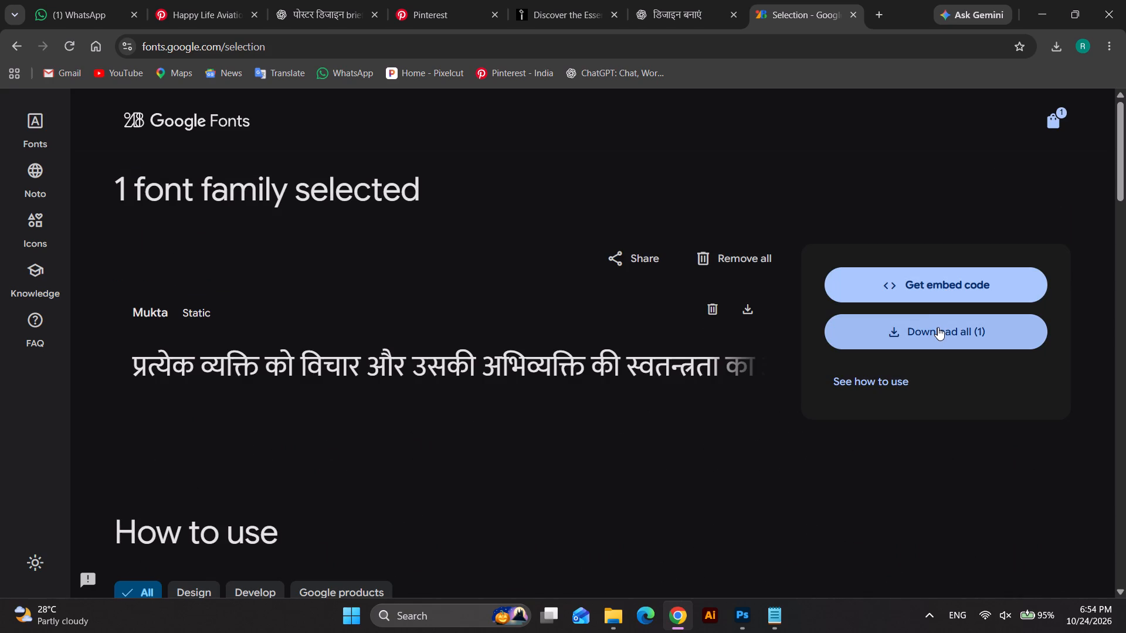
pyautogui.click(938, 327)
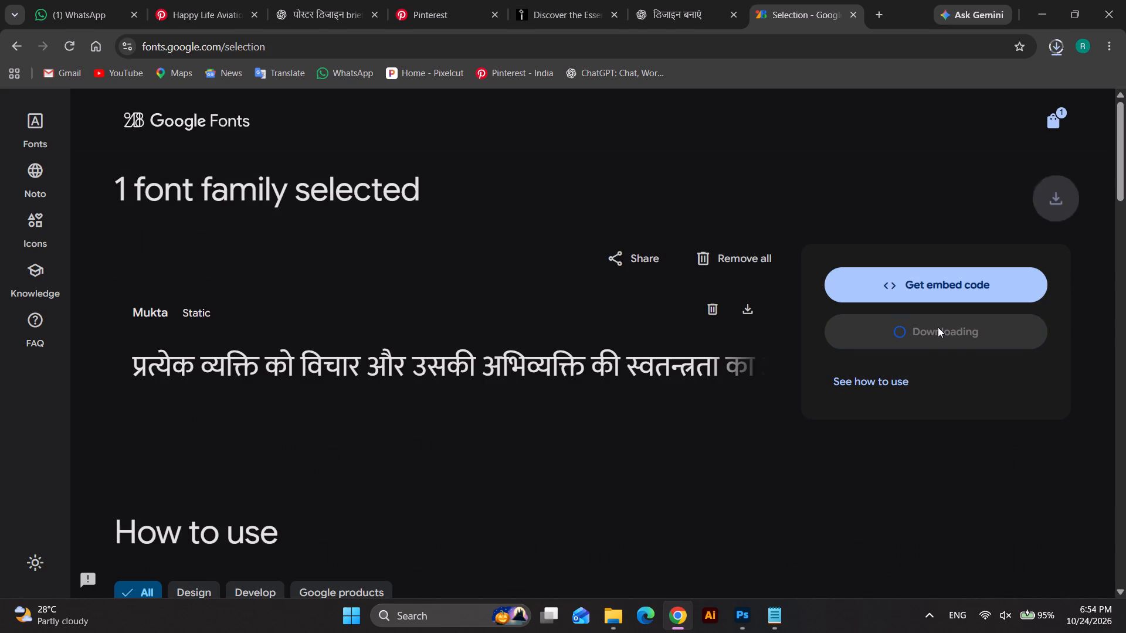
# In the Downloads folder, extract the Mukta archive with WinRAR and open the extracted Mukta folder.
pyautogui.click(616, 612)
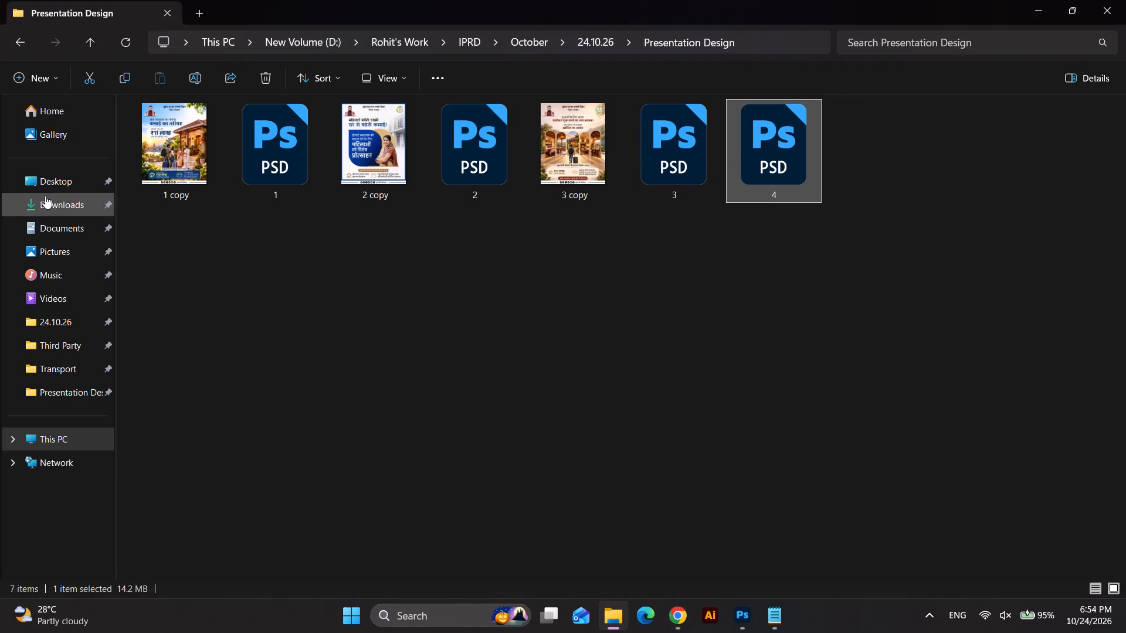
pyautogui.click(55, 198)
pyautogui.click(154, 160)
pyautogui.rightClick(154, 160)
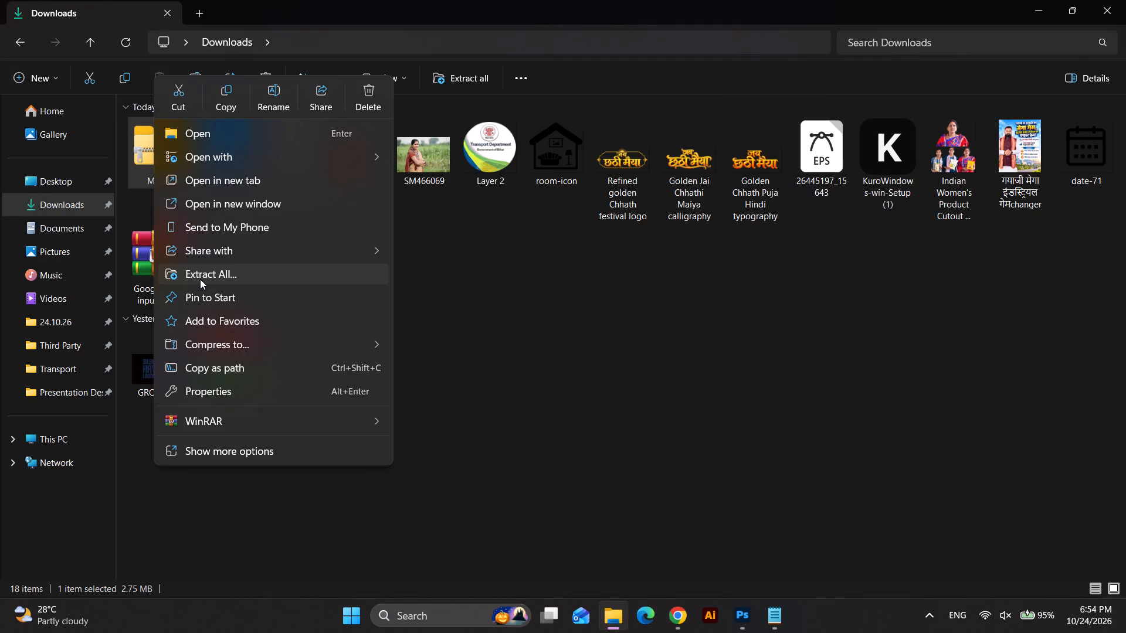
pyautogui.click(203, 414)
pyautogui.click(425, 445)
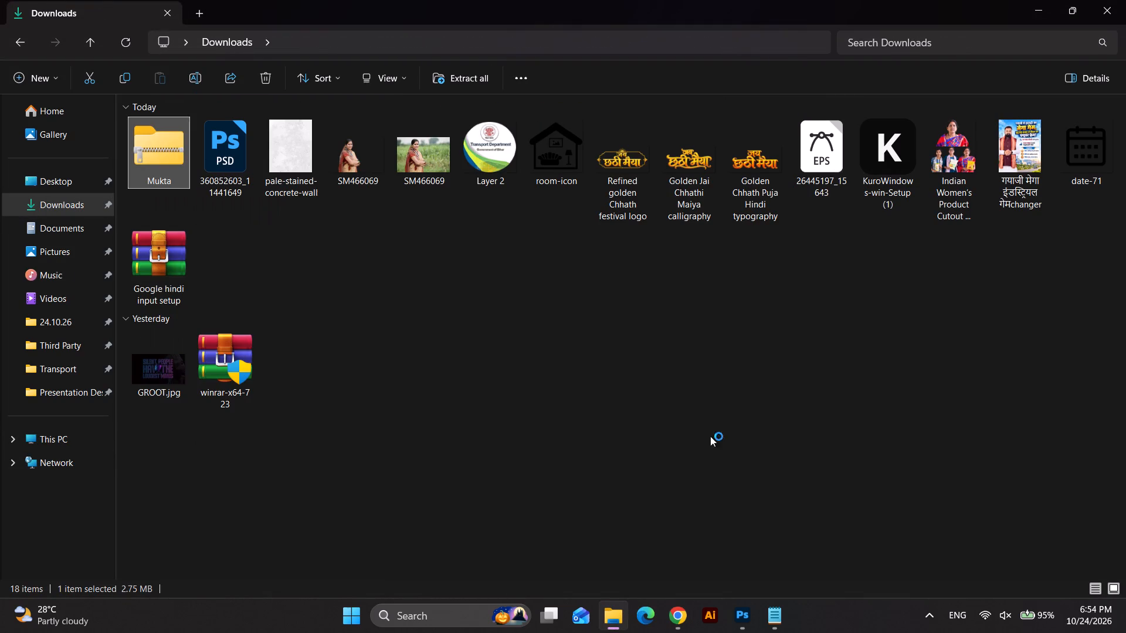
pyautogui.click(603, 474)
pyautogui.click(341, 390)
pyautogui.doubleClick(211, 267)
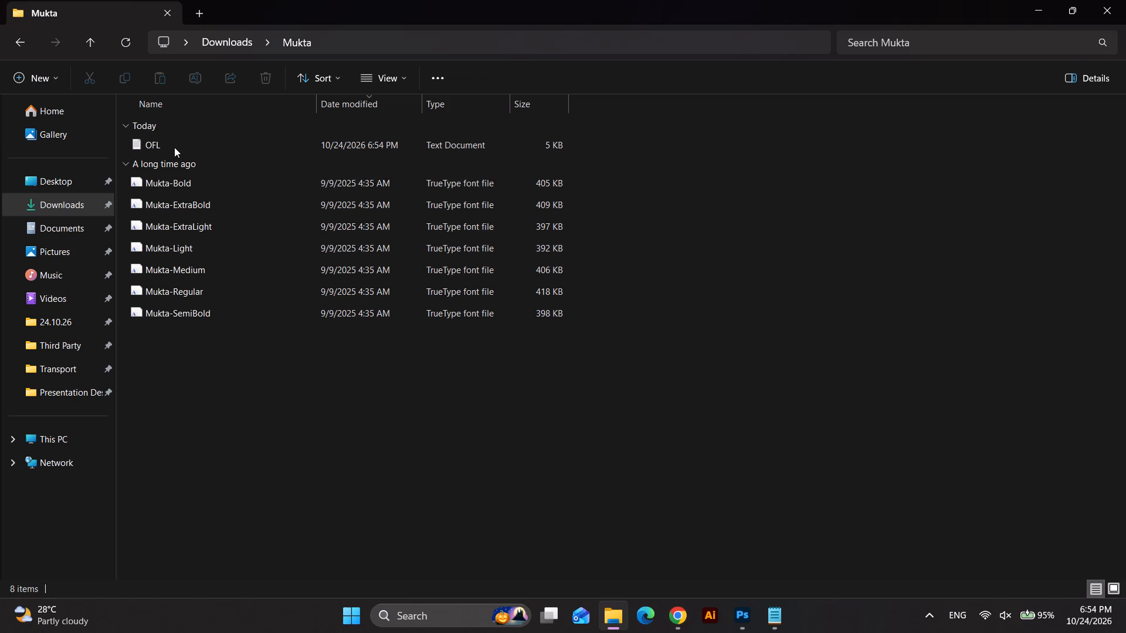
# Install all seven Mukta font files, from Bold to SemiBold, leaving out the OFL text document.
pyautogui.click(165, 182)
pyautogui.keyDown('shift'); pyautogui.click(184, 317); pyautogui.keyUp('shift')
pyautogui.rightClick(194, 301)
pyautogui.moveTo(171, 356); pyautogui.dragTo(184, 185)
pyautogui.rightClick(184, 185)
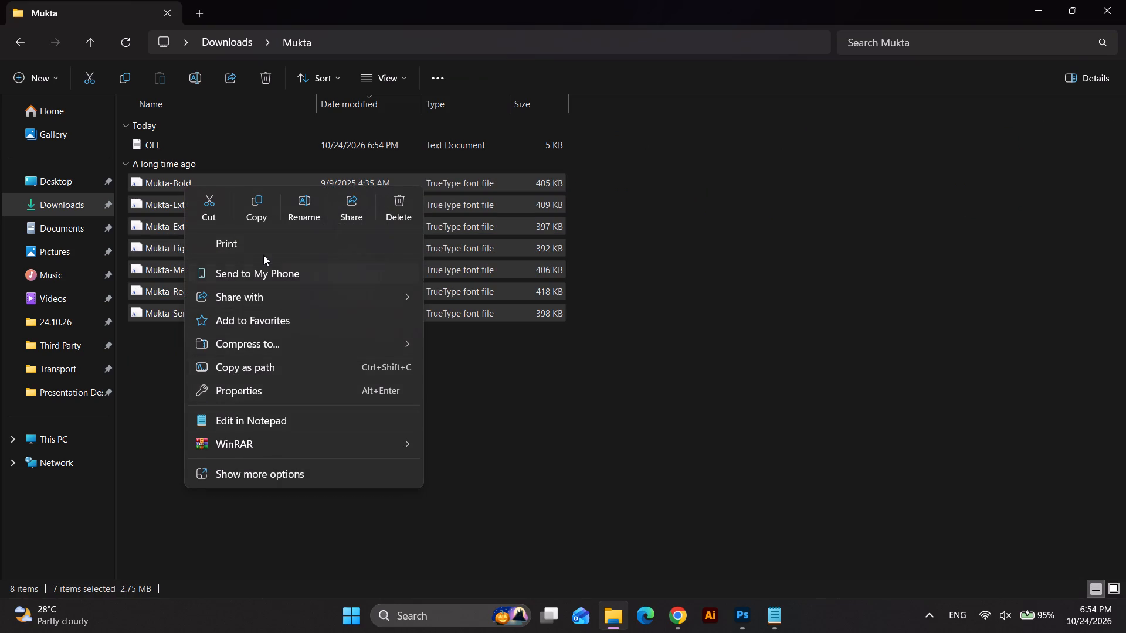
pyautogui.click(240, 473)
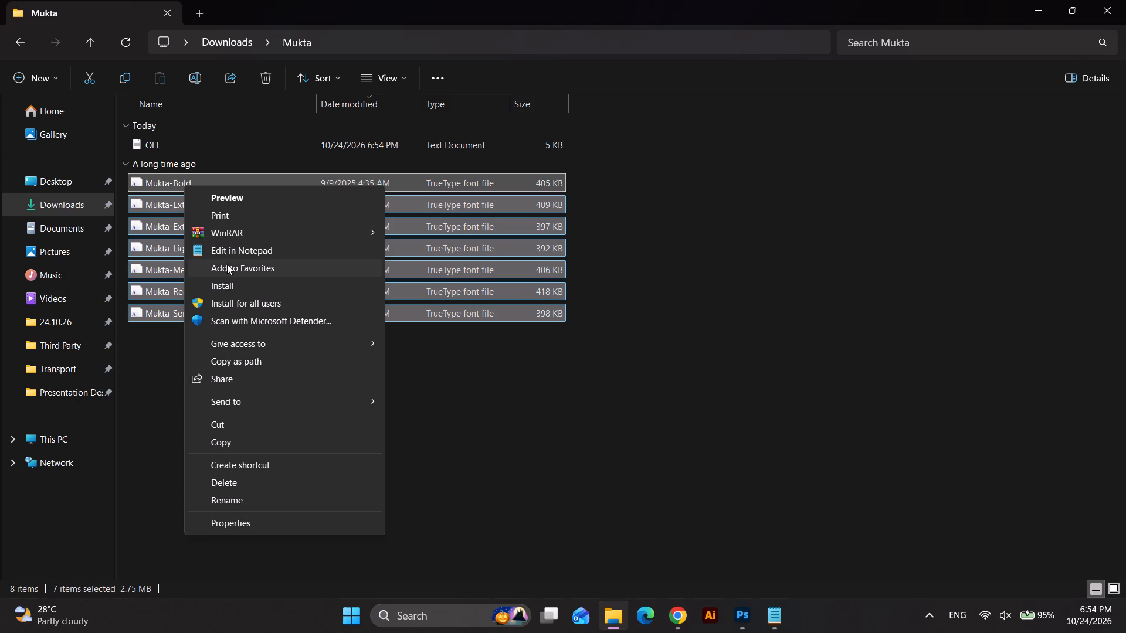
pyautogui.click(225, 286)
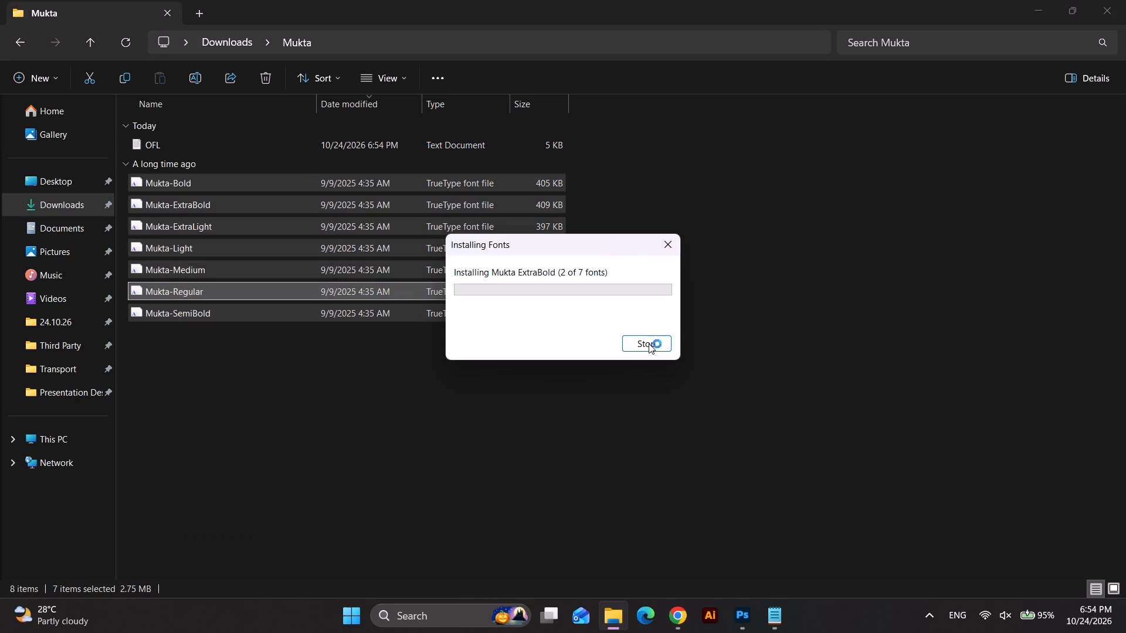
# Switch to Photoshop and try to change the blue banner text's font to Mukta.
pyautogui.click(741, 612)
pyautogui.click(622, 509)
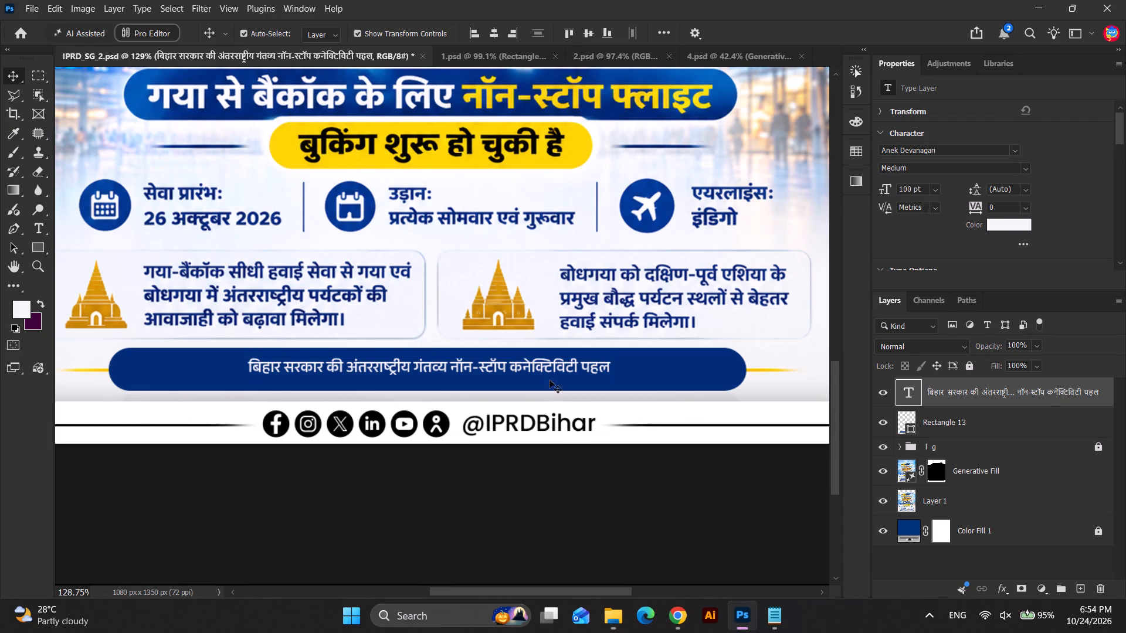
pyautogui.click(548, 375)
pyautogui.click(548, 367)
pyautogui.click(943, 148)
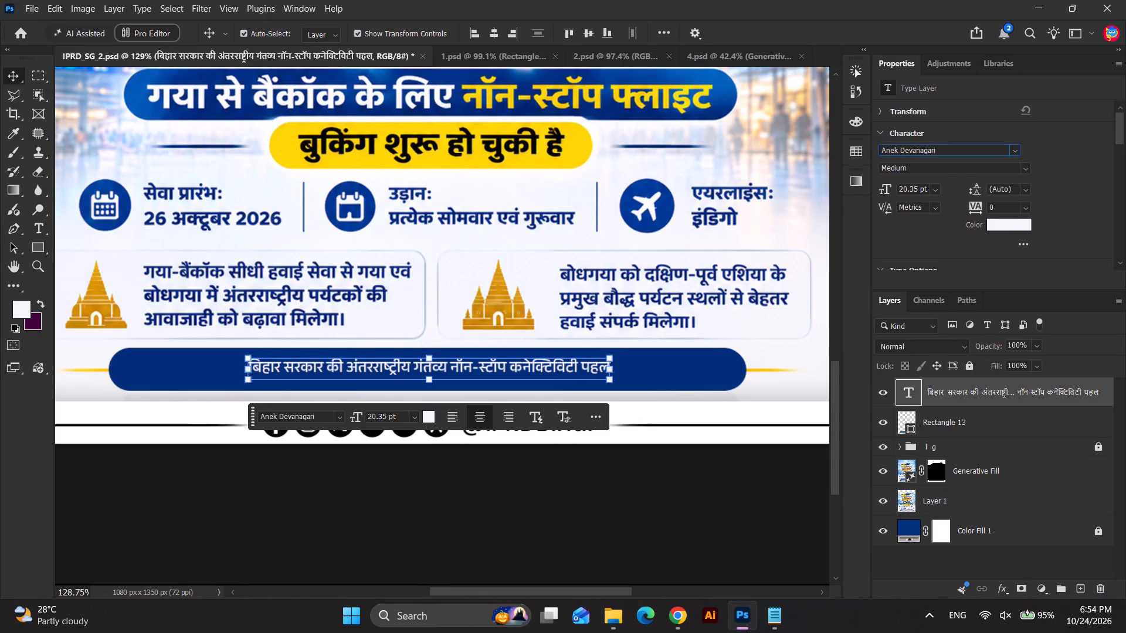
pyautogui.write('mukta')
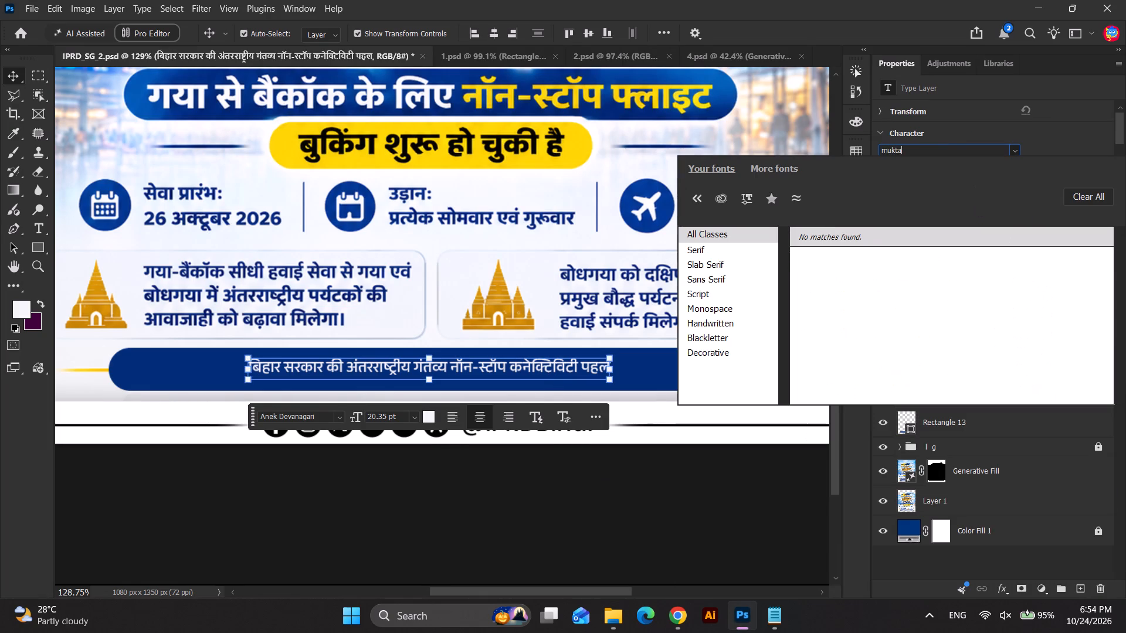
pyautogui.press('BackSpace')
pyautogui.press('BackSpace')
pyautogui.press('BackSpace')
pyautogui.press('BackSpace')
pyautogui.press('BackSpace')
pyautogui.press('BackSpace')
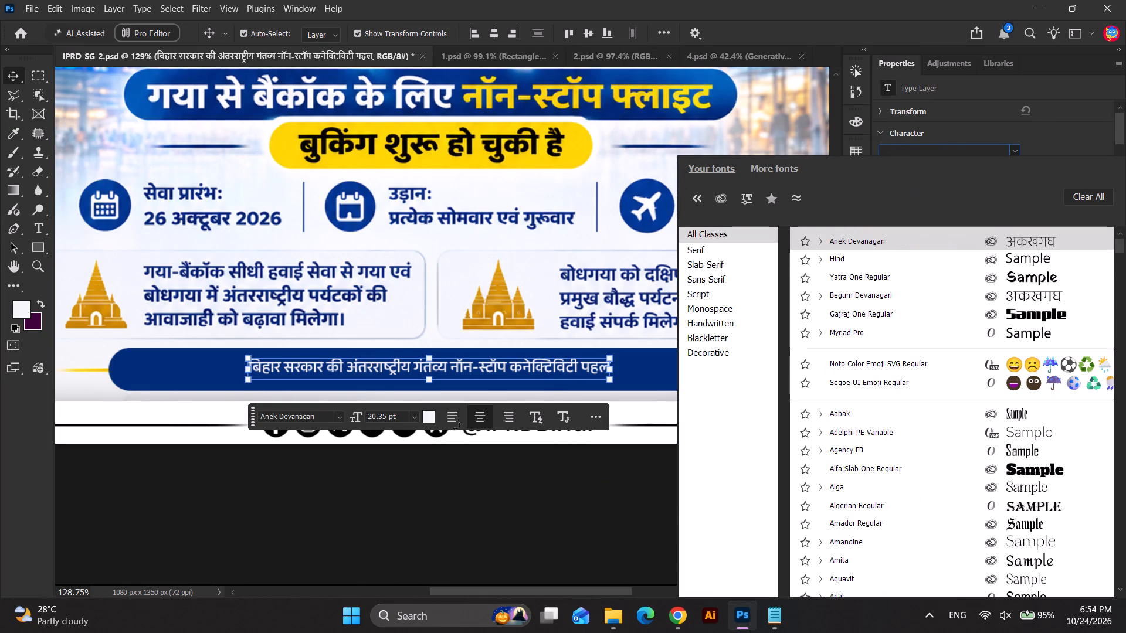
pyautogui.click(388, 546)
# Save each of the open documents: IPRD_SG_2.psd, 1.psd, 2.psd and 4.psd.
pyautogui.scroll(-5, 433, 494)
pyautogui.hotkey('ctrl', 's')
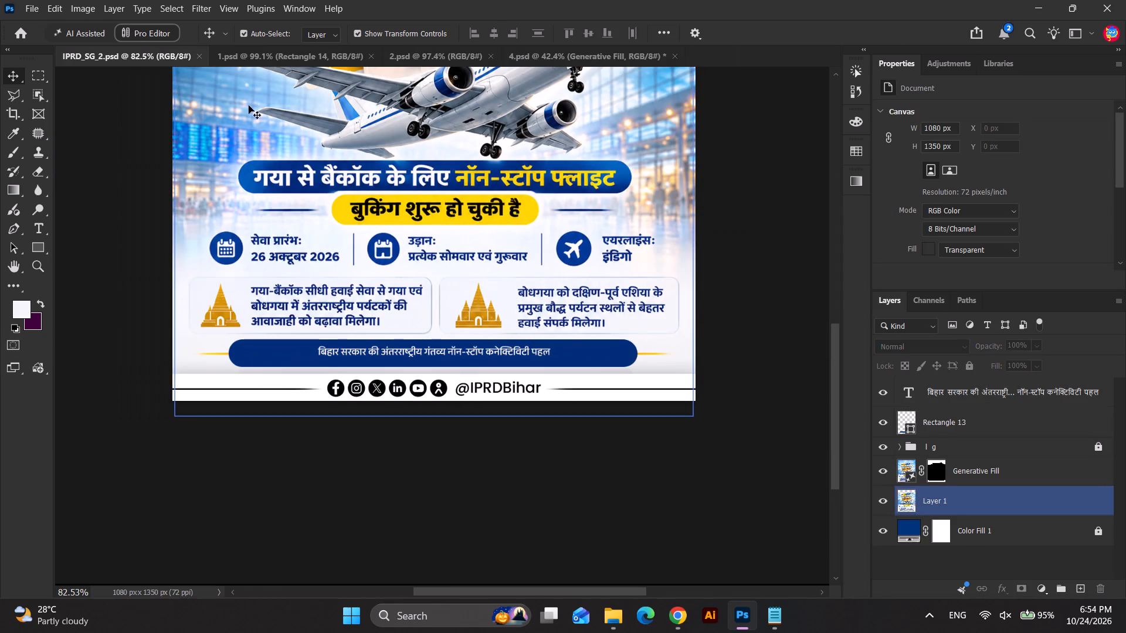
pyautogui.click(260, 58)
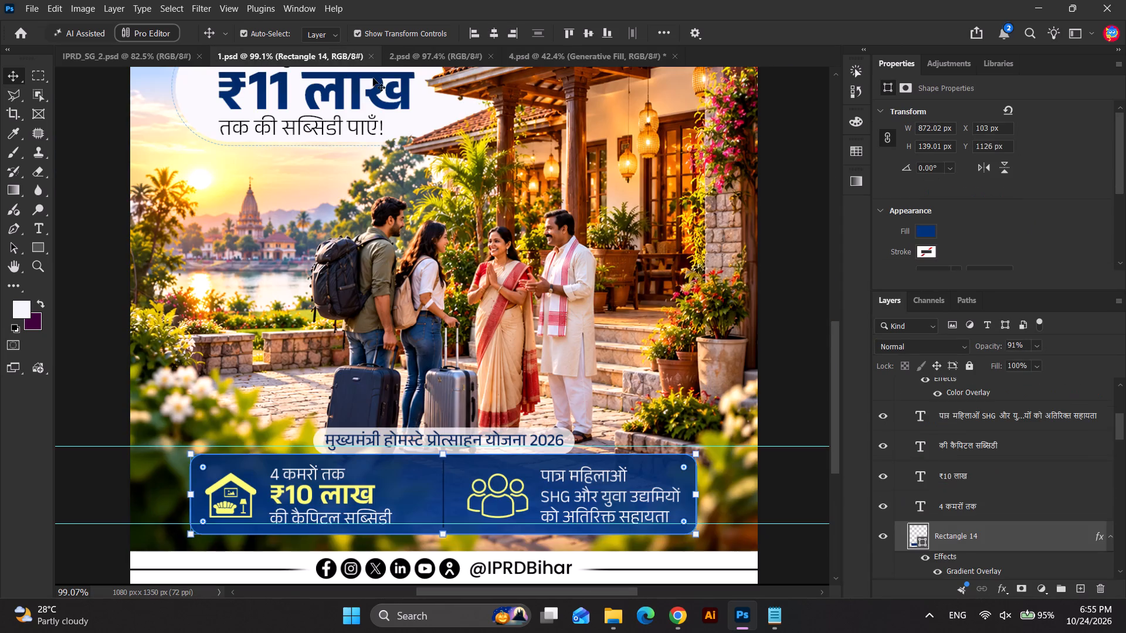
pyautogui.scroll(-7, 388, 120)
pyautogui.hotkey('ctrl', 's')
pyautogui.keyDown('ctrl'); pyautogui.click(418, 54); pyautogui.keyUp('ctrl')
pyautogui.hotkey('ctrl', 's')
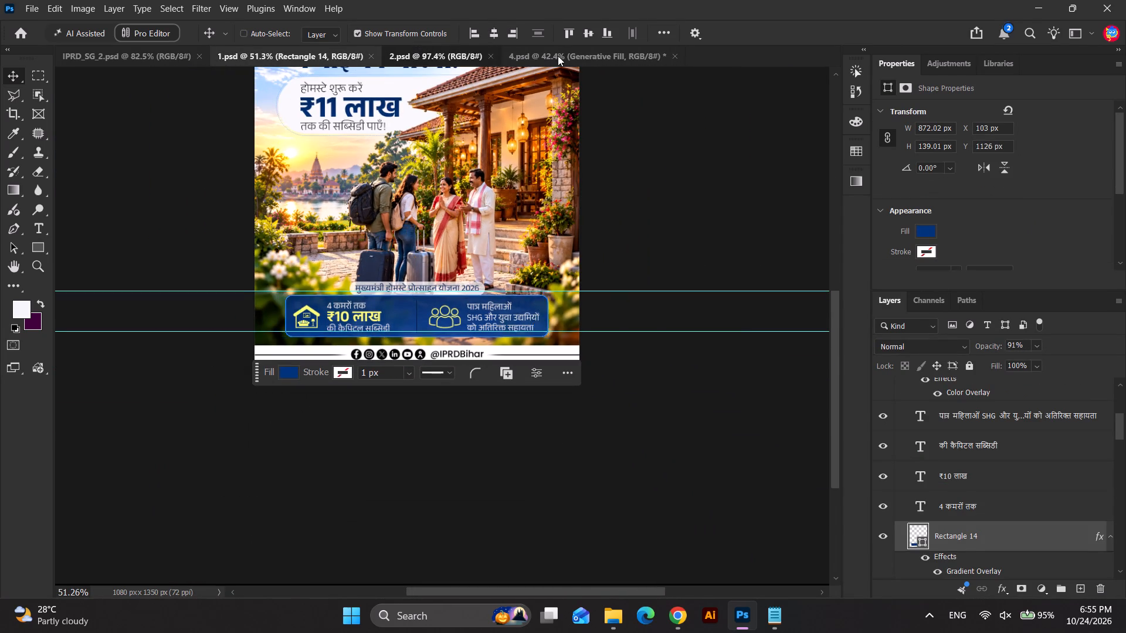
pyautogui.click(558, 55)
pyautogui.hotkey('ctrl', 's')
# Quit Photoshop, letting the background save of 4.psd finish, and return to the Mukta folder.
pyautogui.click(1125, 0)
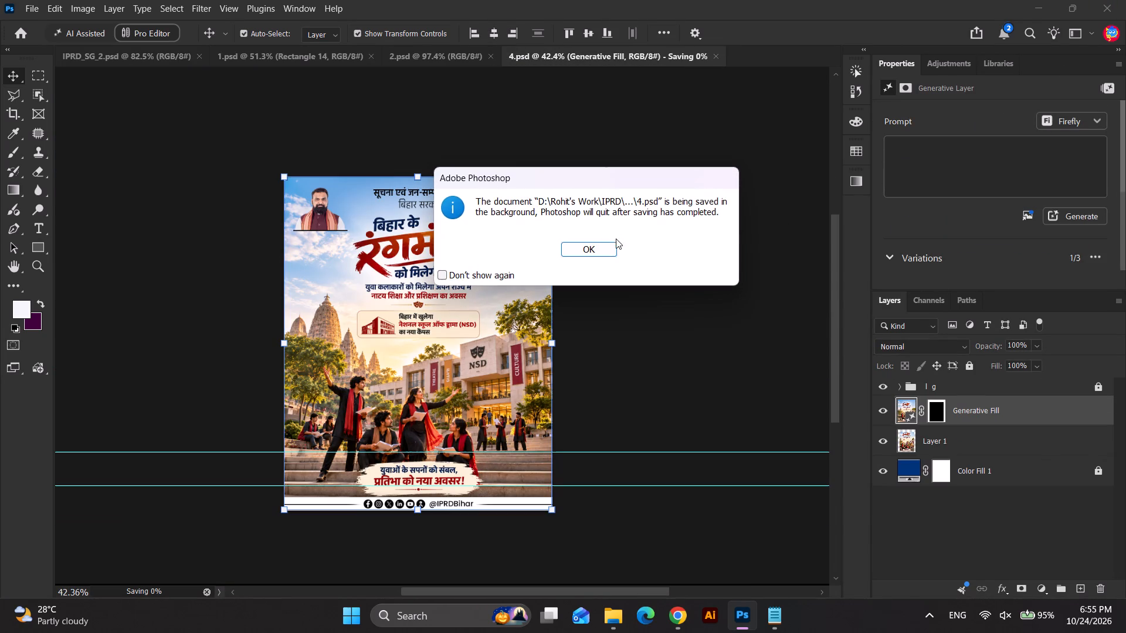
pyautogui.click(615, 244)
pyautogui.click(515, 427)
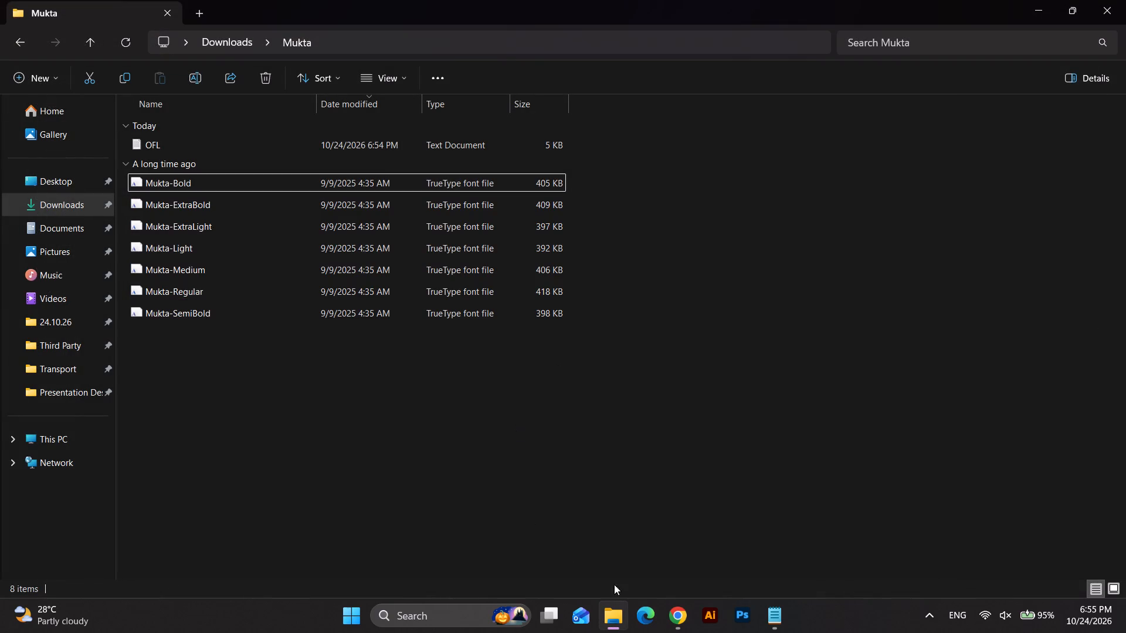
# Reopen the IPRD_SG_2 Photoshop file from the 24.10.26 folder.
pyautogui.click(619, 612)
pyautogui.click(606, 623)
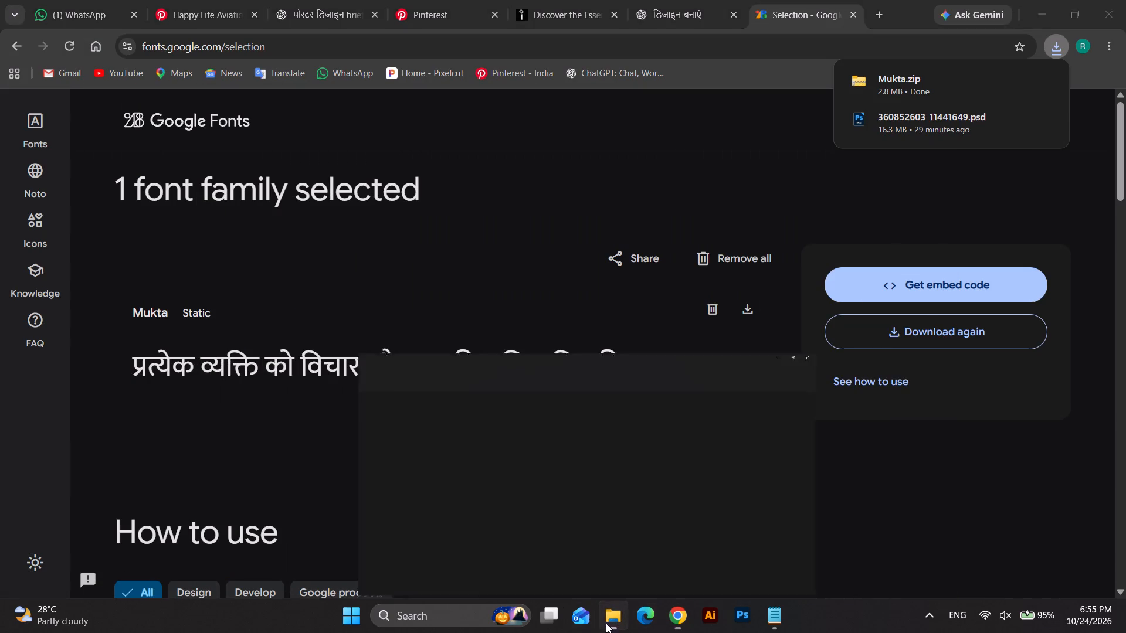
pyautogui.click(57, 372)
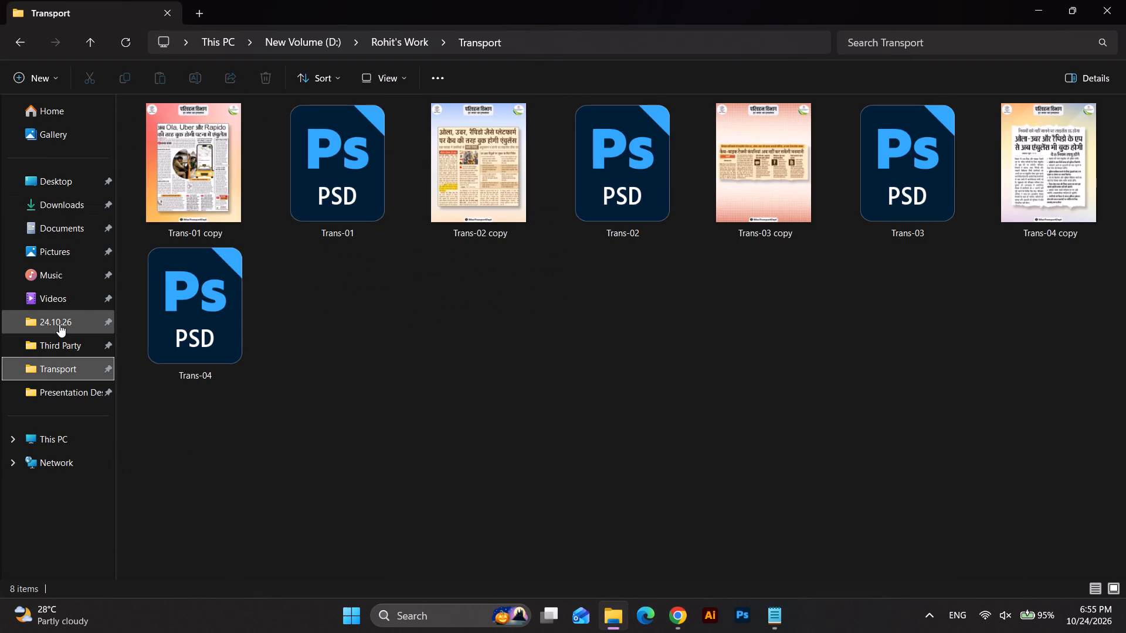
pyautogui.click(59, 324)
pyautogui.click(335, 423)
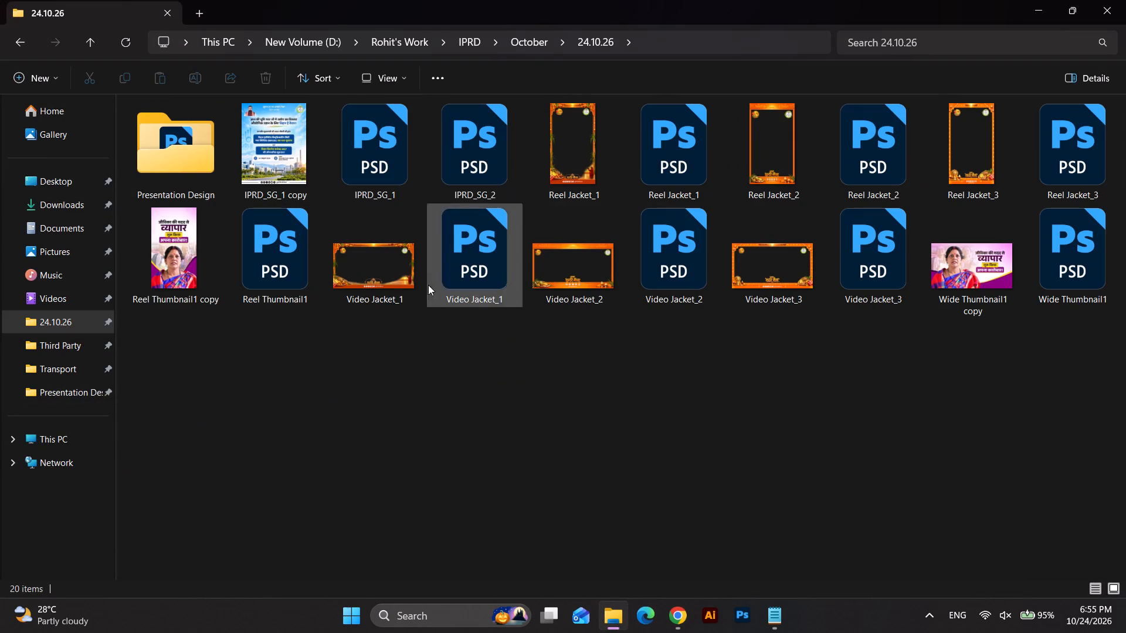
pyautogui.doubleClick(463, 165)
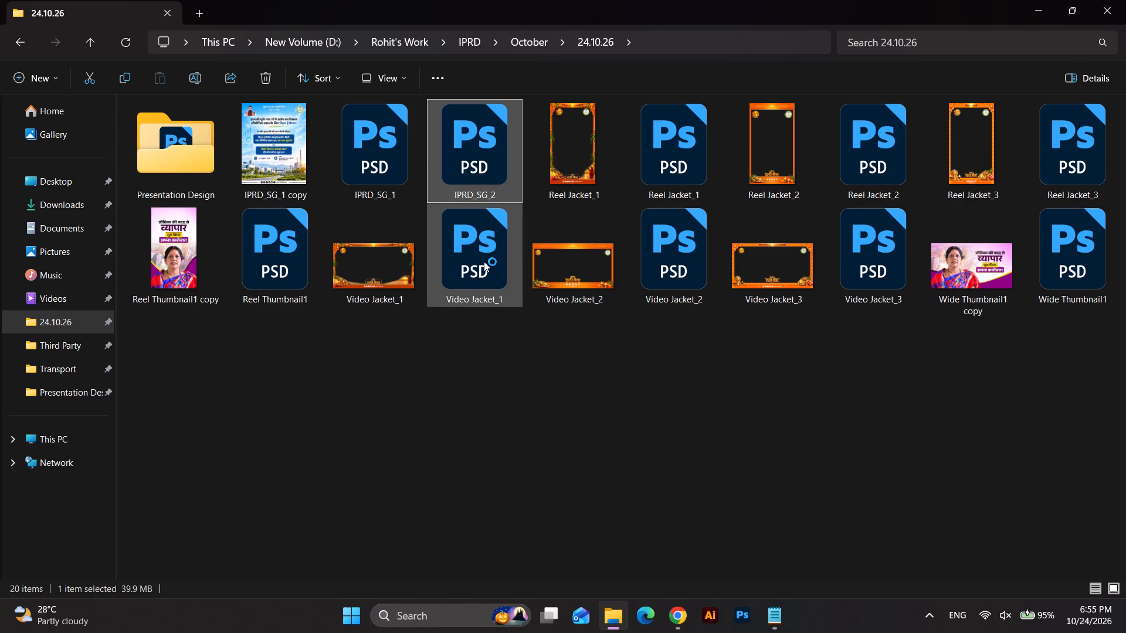
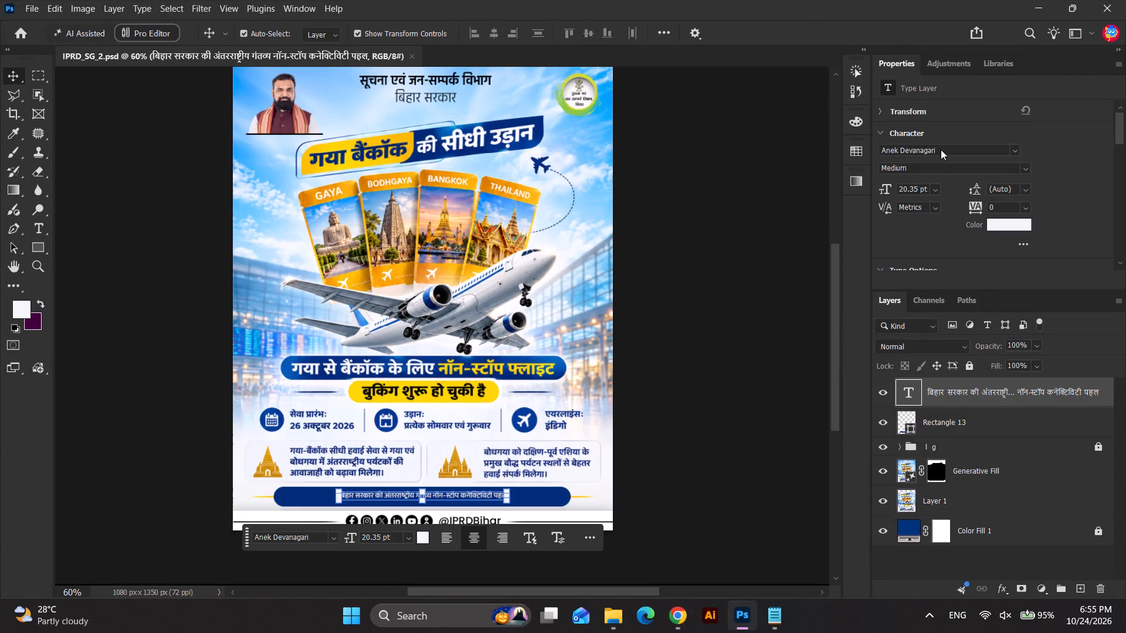
# Select the Hindi text layer in the blue banner near the poster's bottom and open its font family for editing.
pyautogui.scroll(5, 467, 495)
pyautogui.scroll(-6, 467, 497)
pyautogui.click(686, 464)
pyautogui.scroll(3, 431, 516)
pyautogui.scroll(-2, 433, 513)
pyautogui.scroll(3, 456, 495)
pyautogui.click(456, 494)
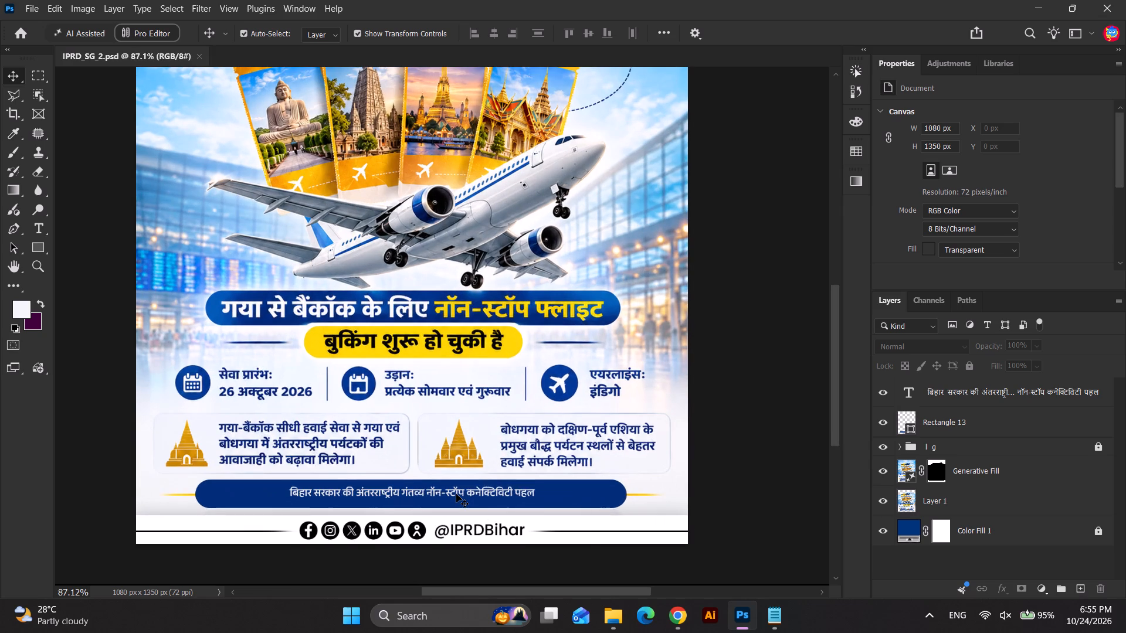
pyautogui.click(482, 491)
pyautogui.click(942, 152)
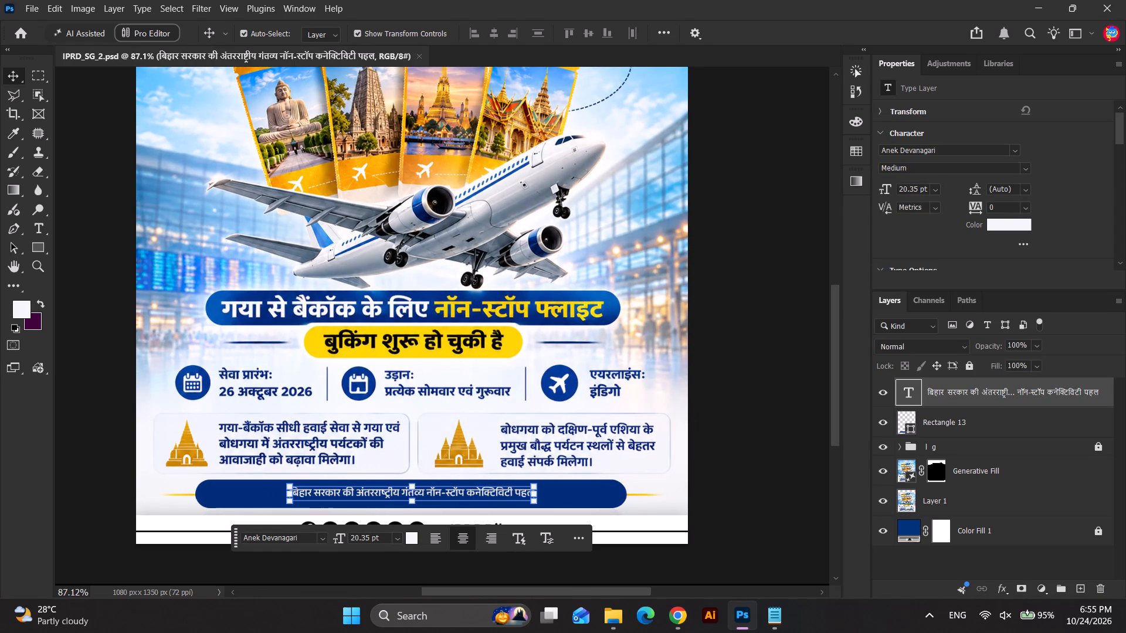
# Set the blue bottom banner text's font to Mukta Bold.
pyautogui.write('mukt')
pyautogui.press('a')
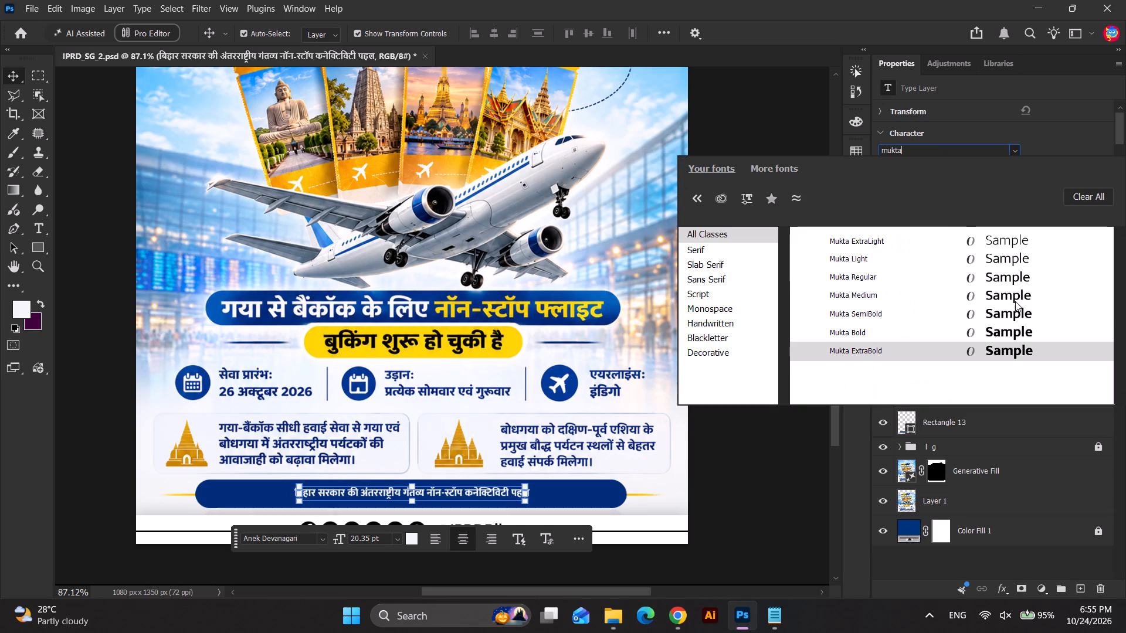
pyautogui.click(1012, 336)
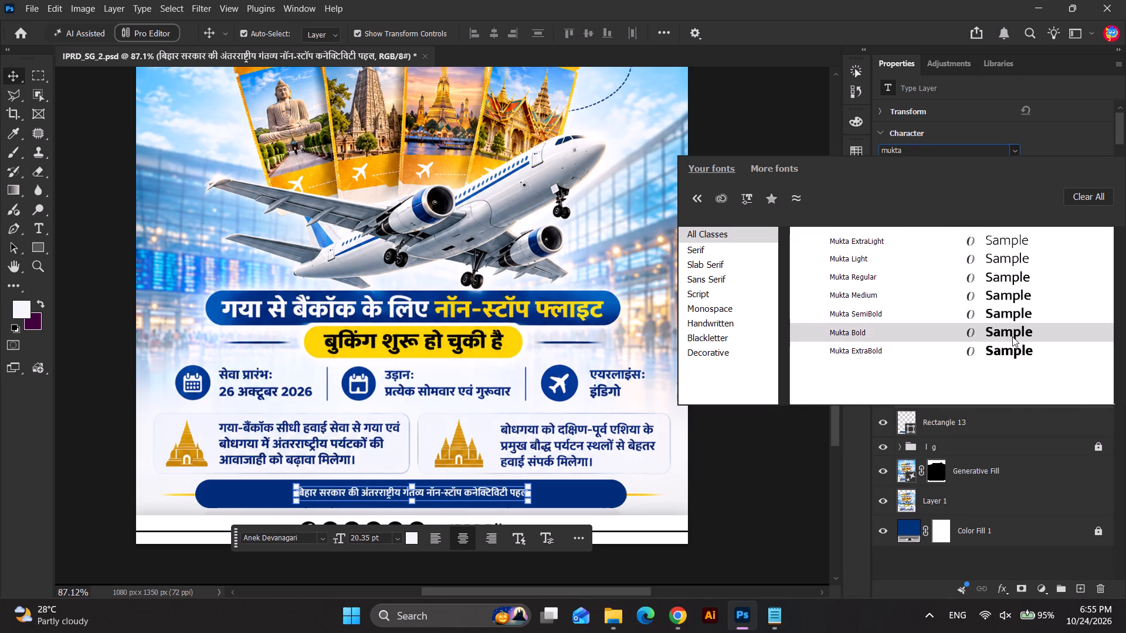
# Enlarge the banner text to about 29.41 pt, set alignment to the canvas, and centre the text horizontally.
pyautogui.scroll(2, 550, 501)
pyautogui.moveTo(525, 496); pyautogui.dragTo(530, 497)
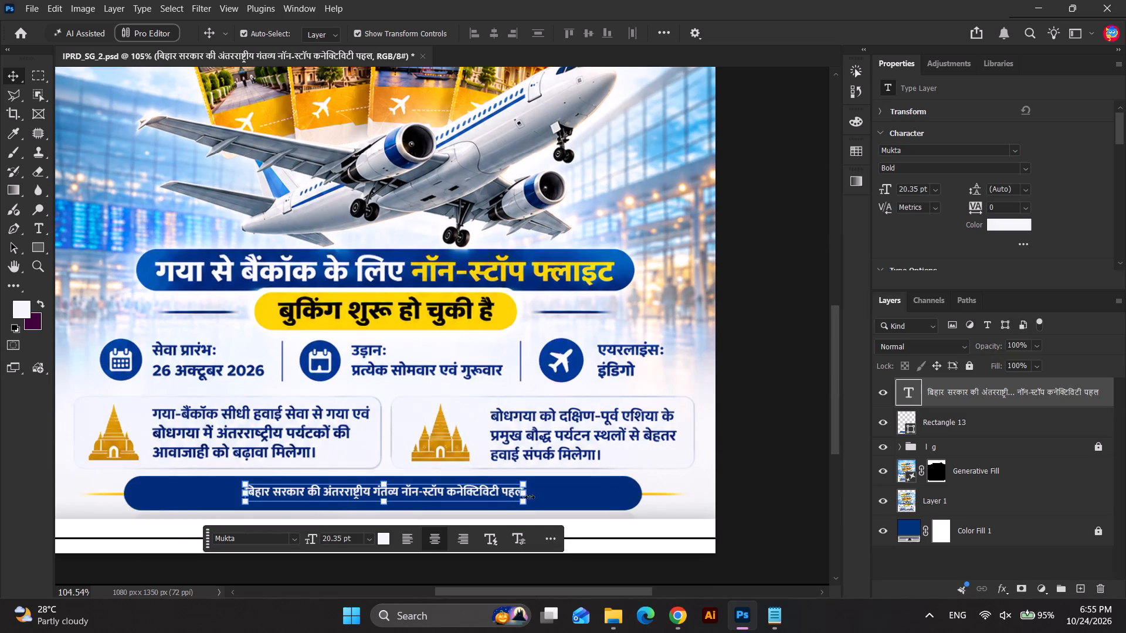
pyautogui.moveTo(530, 497); pyautogui.dragTo(649, 506)
pyautogui.press('Return')
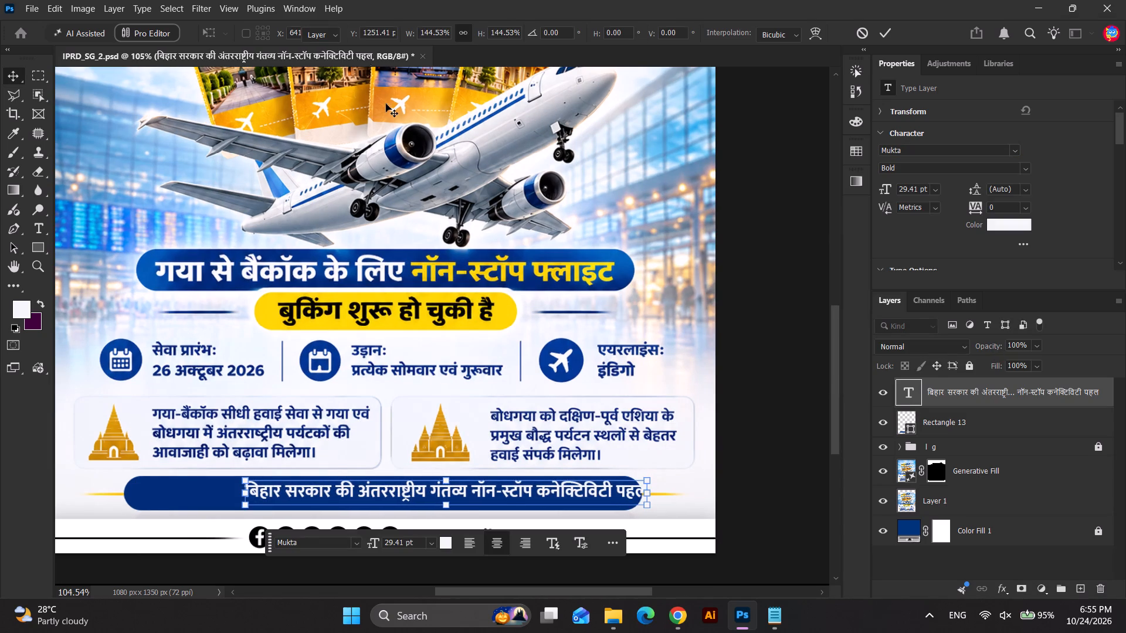
pyautogui.click(664, 33)
pyautogui.click(690, 155)
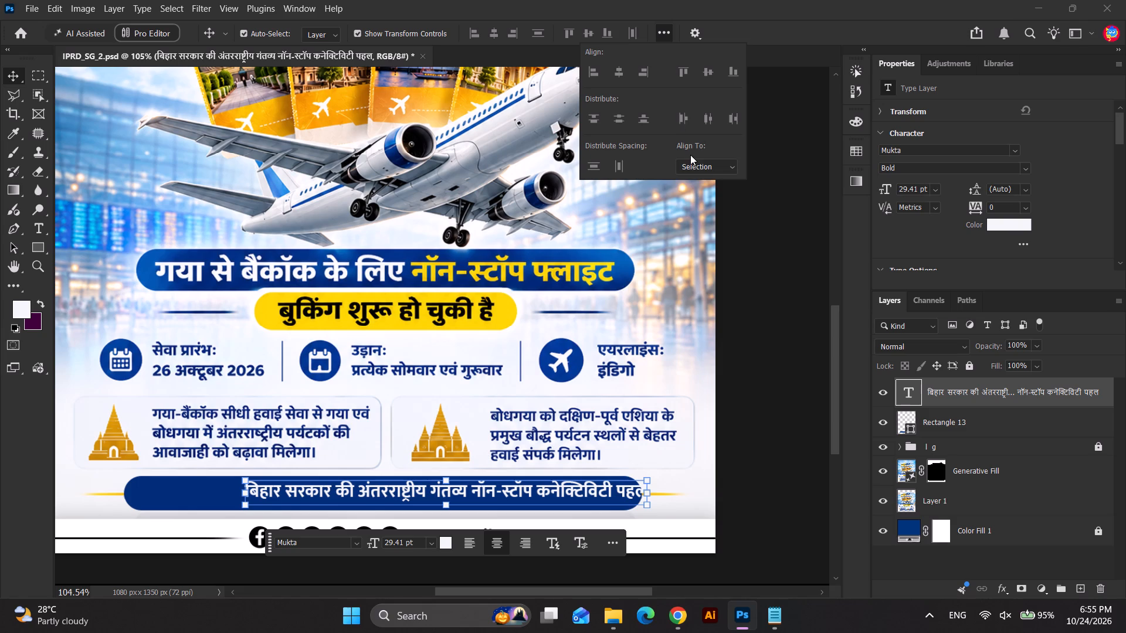
pyautogui.click(693, 165)
pyautogui.click(698, 189)
pyautogui.click(493, 38)
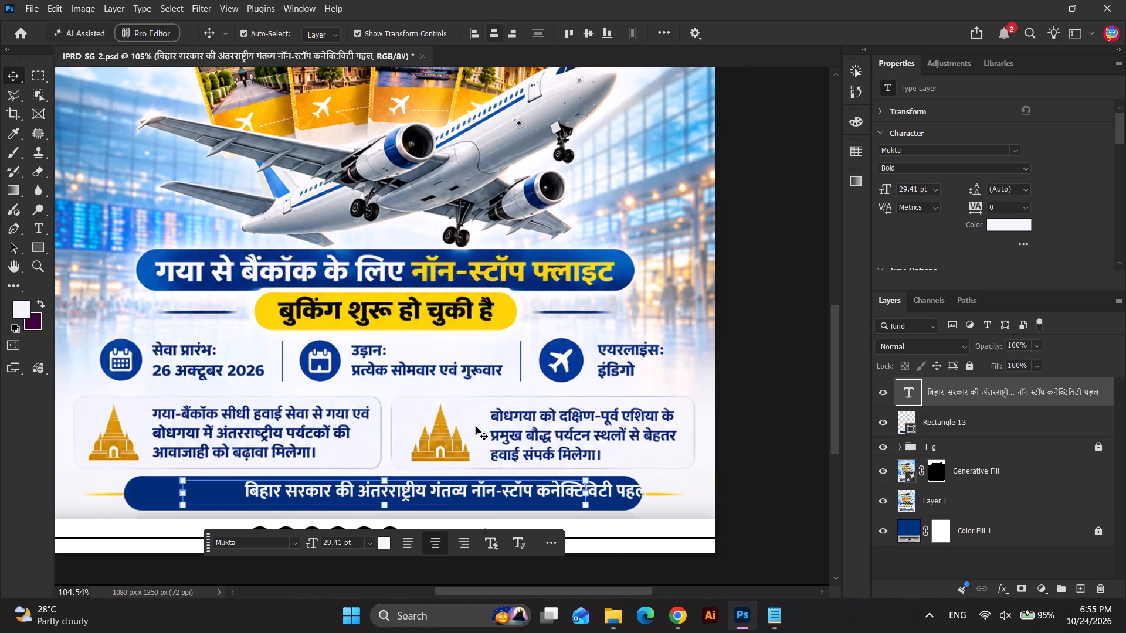
# Enlarge the banner text further to about 34.63 pt in two passes, re-centring it horizontally on the canvas each time.
pyautogui.moveTo(587, 489); pyautogui.dragTo(636, 489)
pyautogui.press('Return')
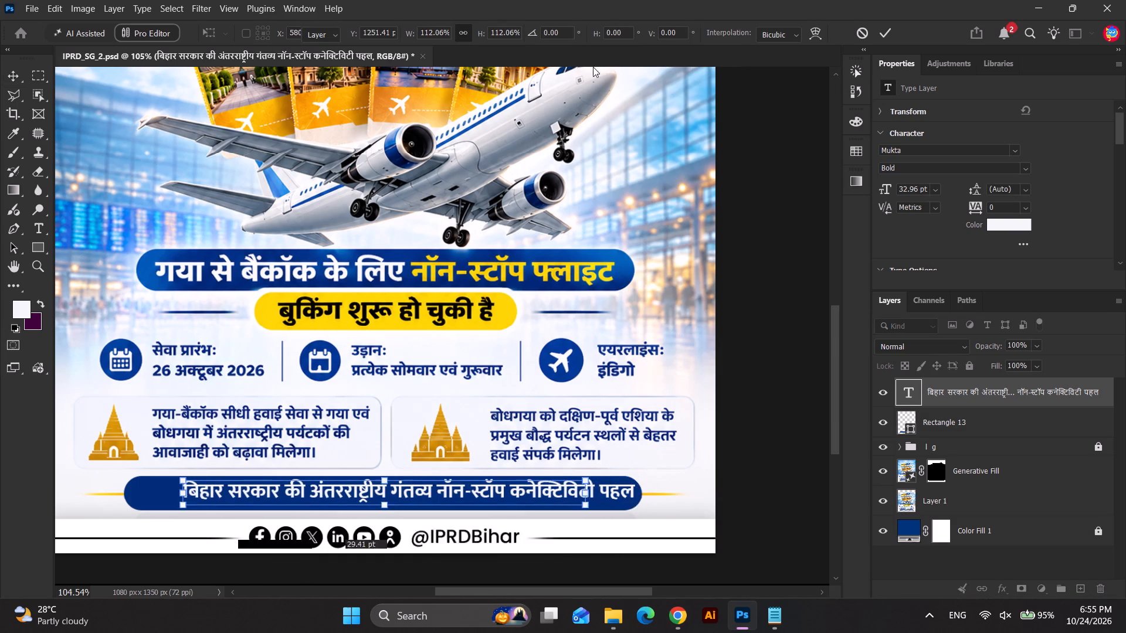
pyautogui.click(491, 35)
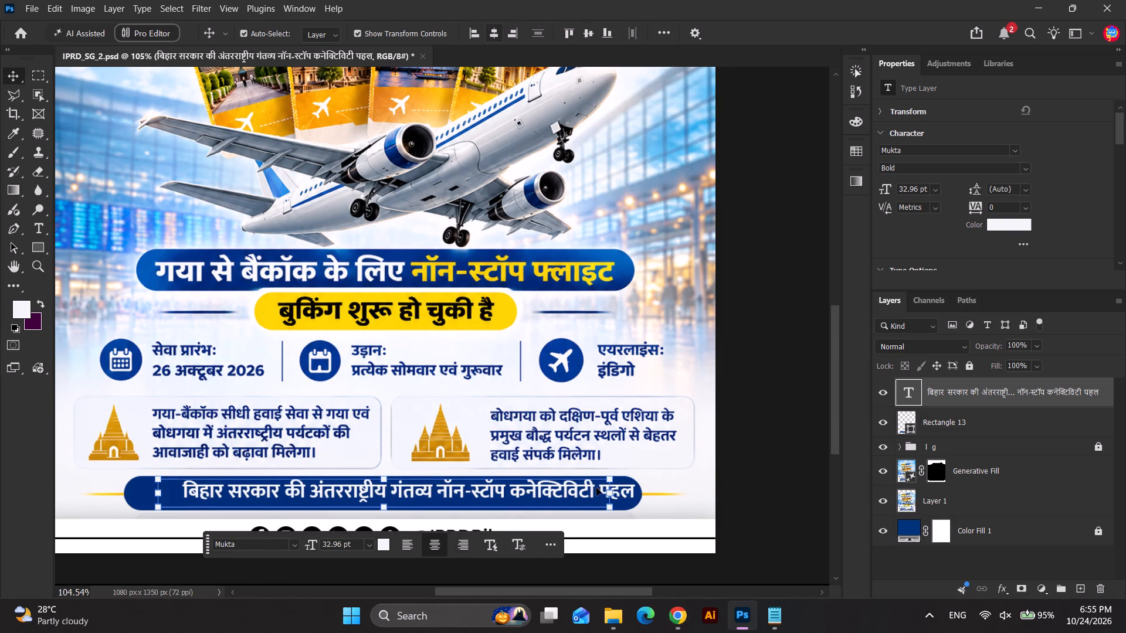
pyautogui.moveTo(611, 493); pyautogui.dragTo(633, 492)
pyautogui.press('Return')
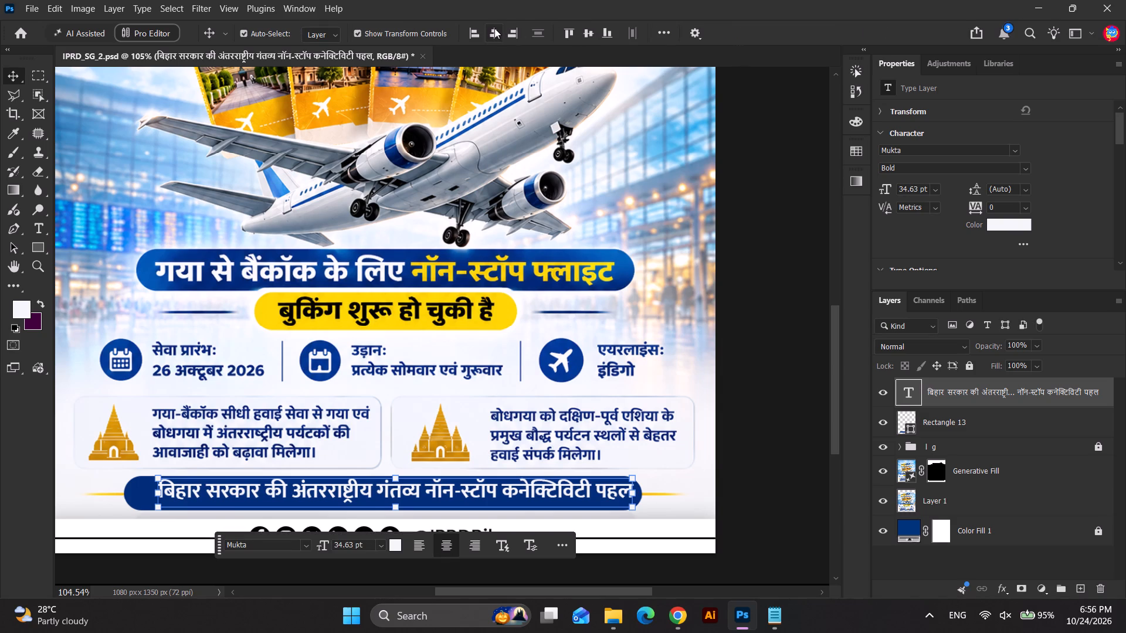
pyautogui.click(494, 28)
# Nudge the banner text six increments down and one back up within the blue bar, and deselect it.
pyautogui.press('Down')
pyautogui.press('Down')
pyautogui.press('Down')
pyautogui.press('Down')
pyautogui.press('Down')
pyautogui.press('Down')
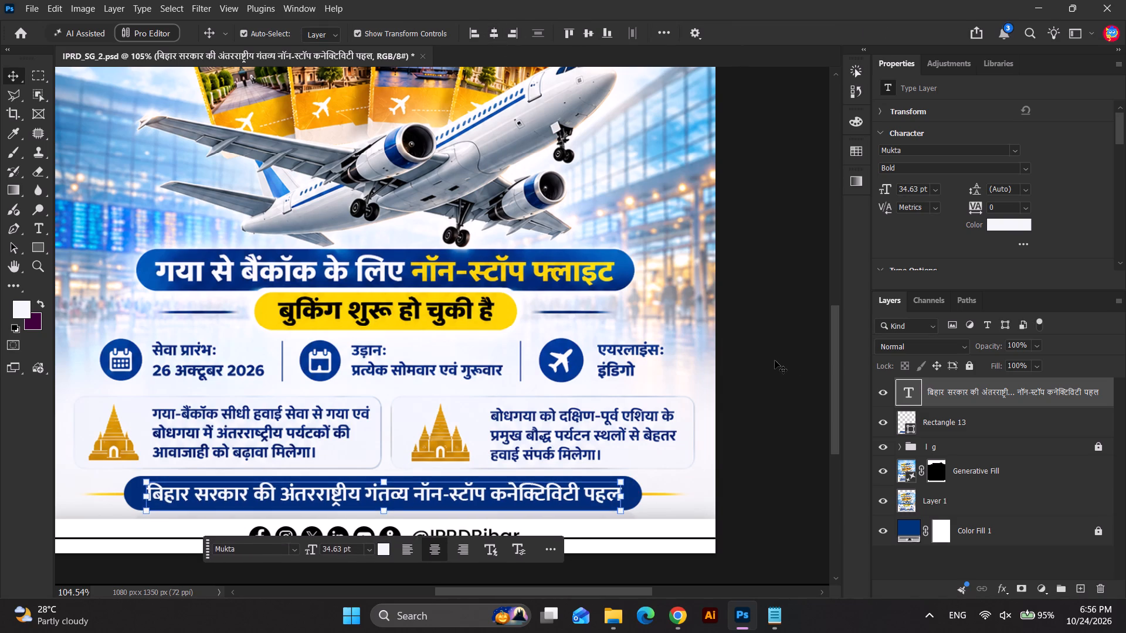
pyautogui.click(775, 360)
pyautogui.click(513, 494)
pyautogui.press('Up')
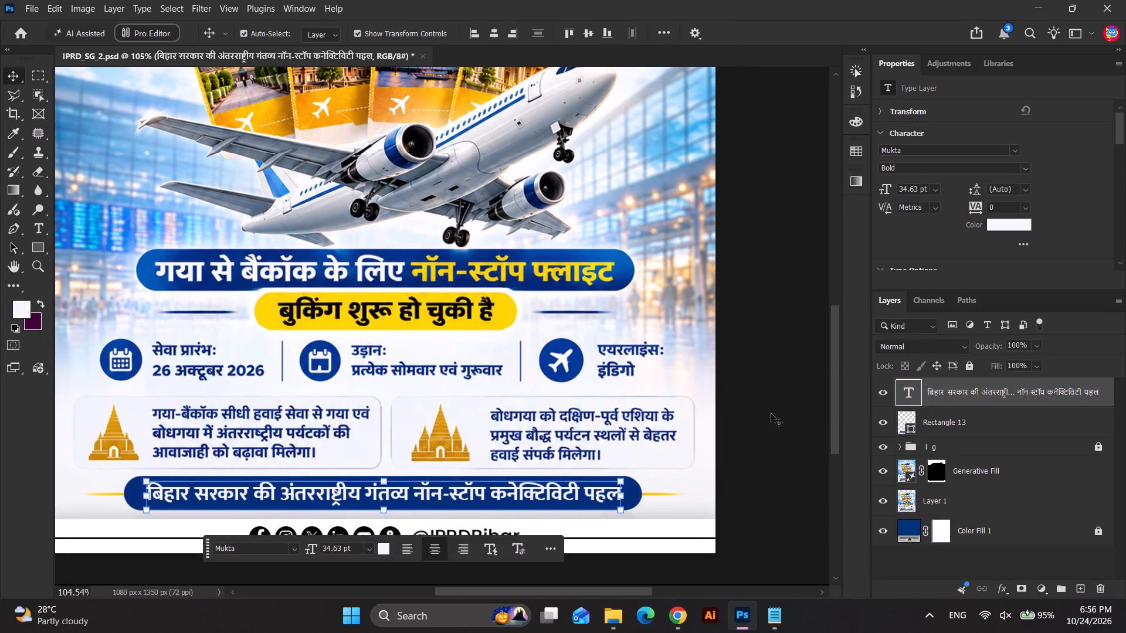
pyautogui.click(771, 413)
# Save the IPRD_SG_2.psd document.
pyautogui.scroll(-7, 702, 375)
pyautogui.hotkey('ctrl', 's')
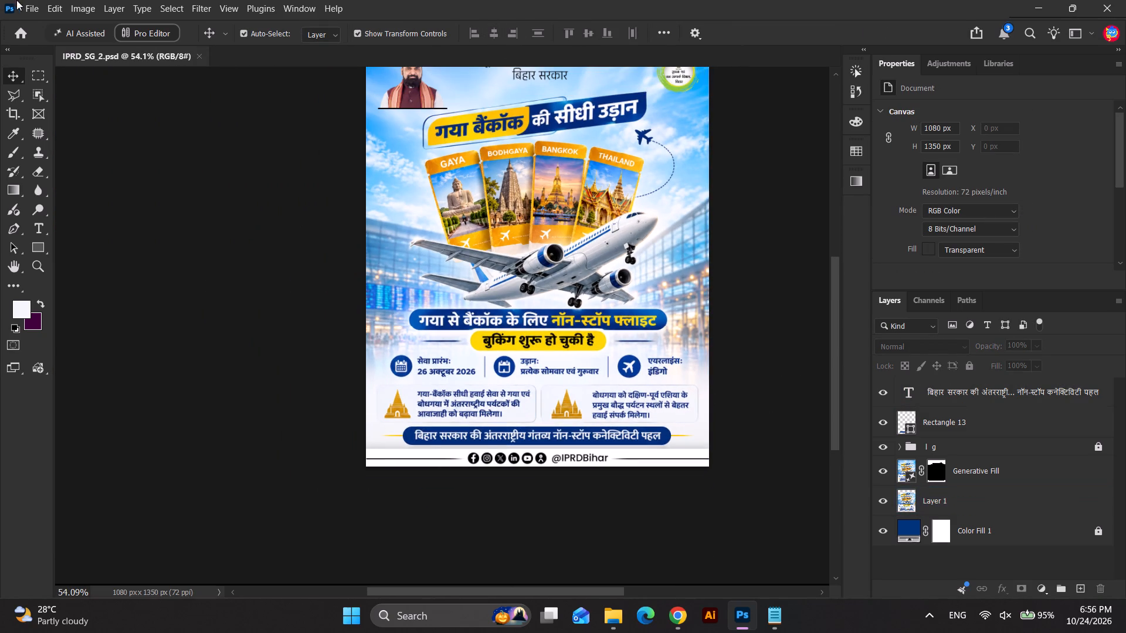
# Save a PNG copy of the poster as IPRD_SG_2 copy in the 24.10.26 folder.
pyautogui.click(28, 6)
pyautogui.click(84, 196)
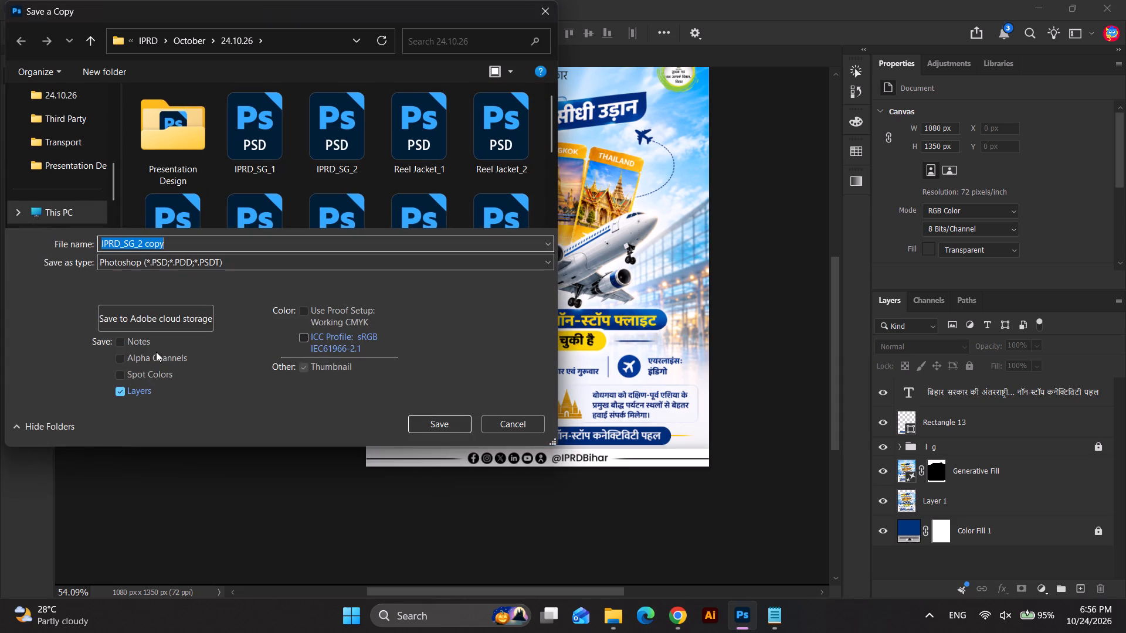
pyautogui.click(153, 265)
pyautogui.click(128, 470)
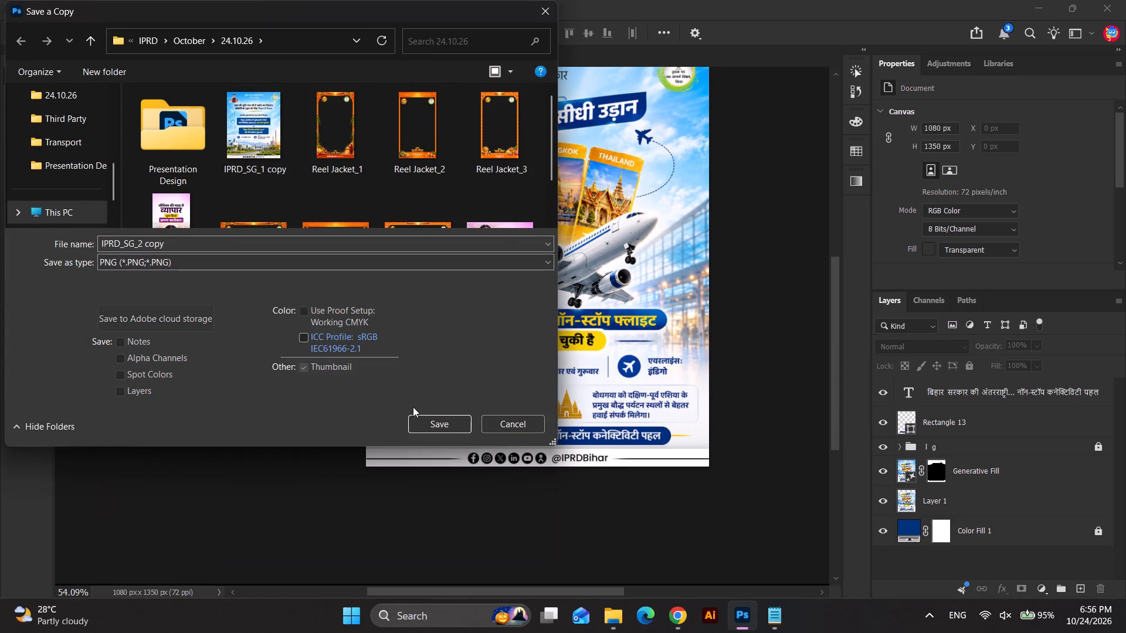
pyautogui.click(438, 424)
pyautogui.click(638, 179)
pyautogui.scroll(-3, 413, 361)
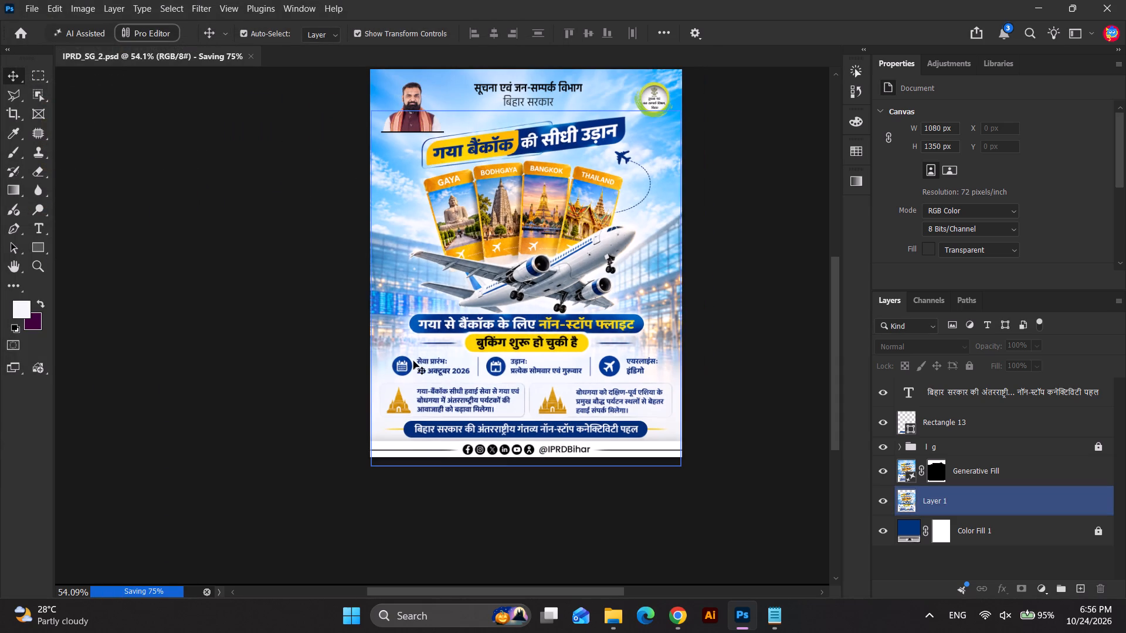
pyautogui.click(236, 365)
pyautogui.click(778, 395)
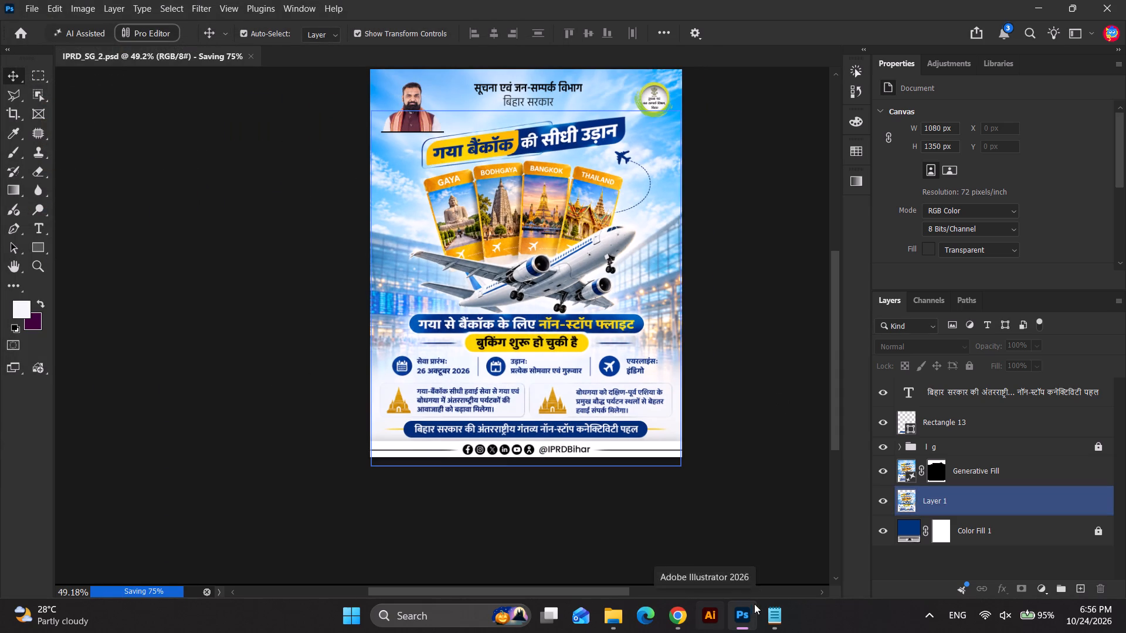